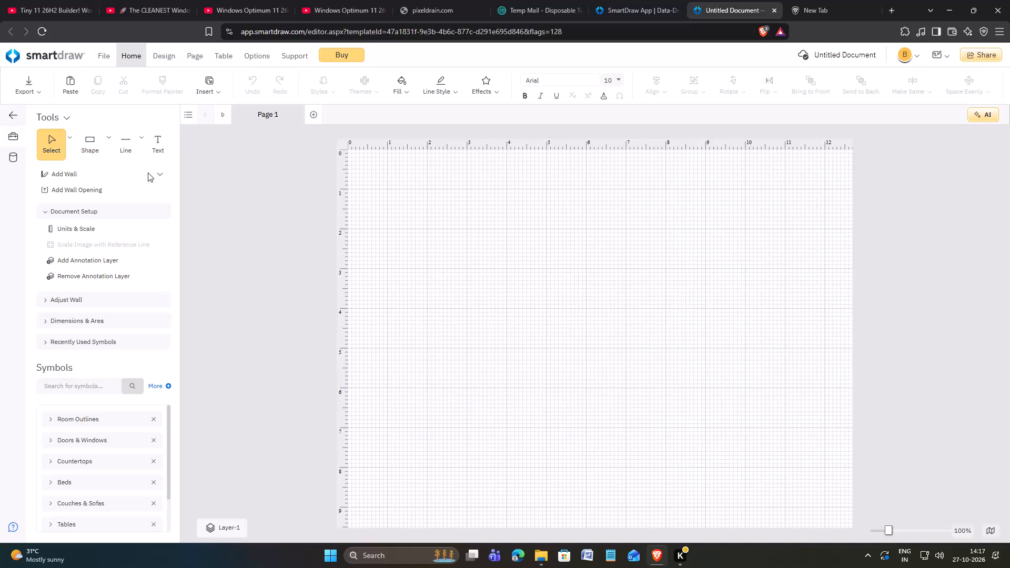
Draw a rectangle about 10.98 wide and 8.42 high starting at the page's upper-left corner.
click(110, 143)
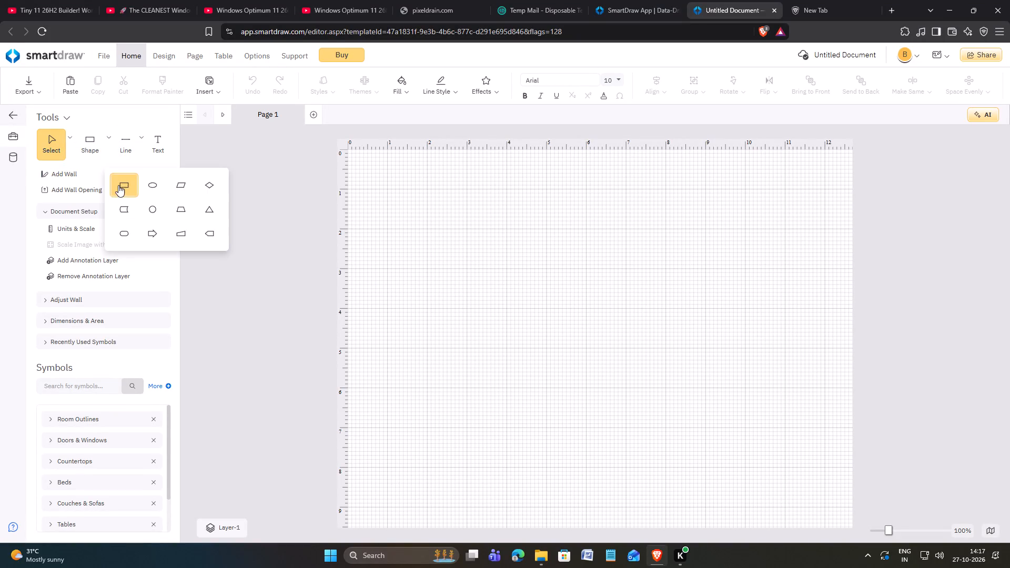
click(118, 185)
click(382, 170)
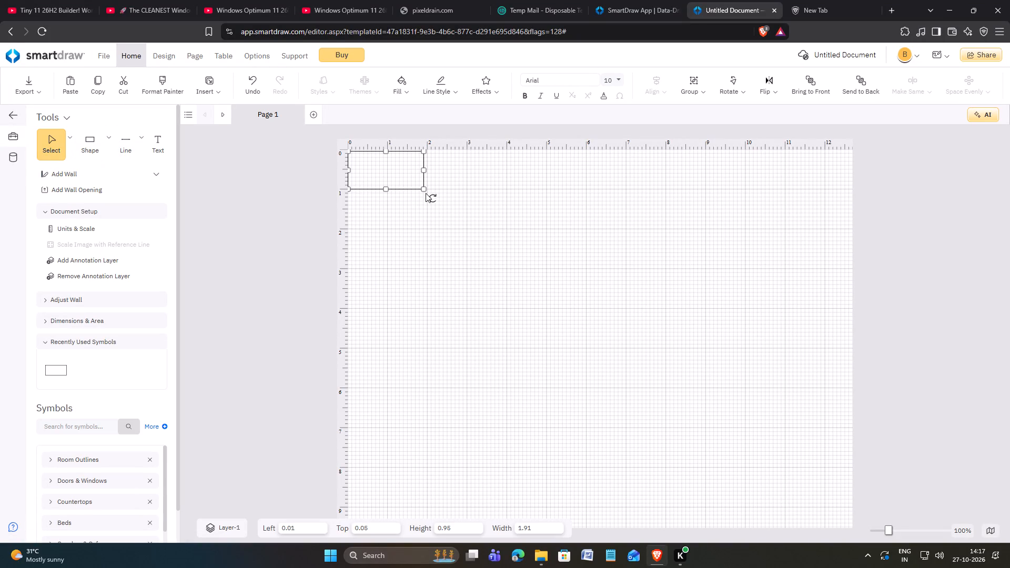
drag(425, 189, 570, 466)
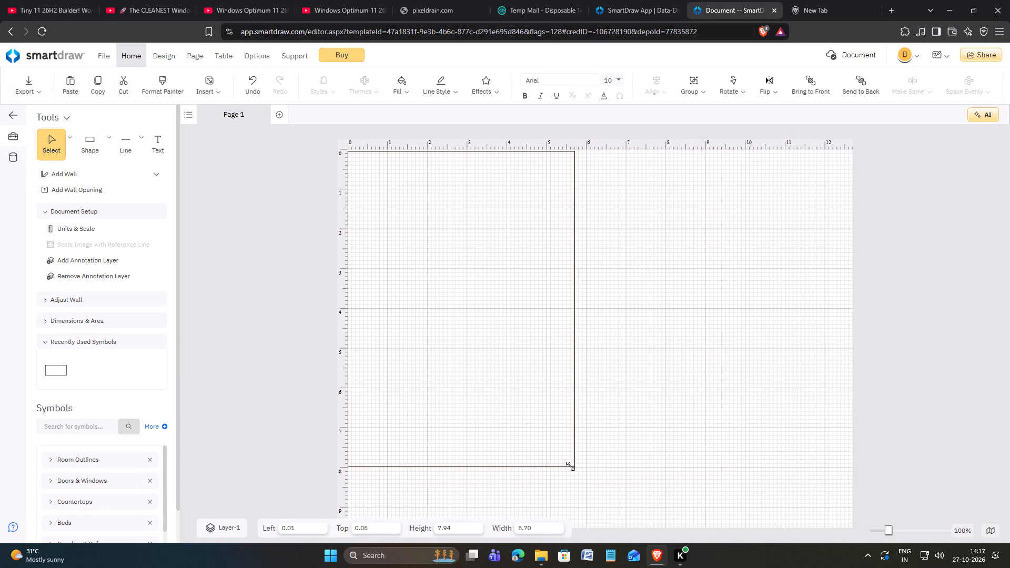
drag(570, 466, 784, 485)
Fill the large rectangle with light yellow as the plan's background.
click(411, 96)
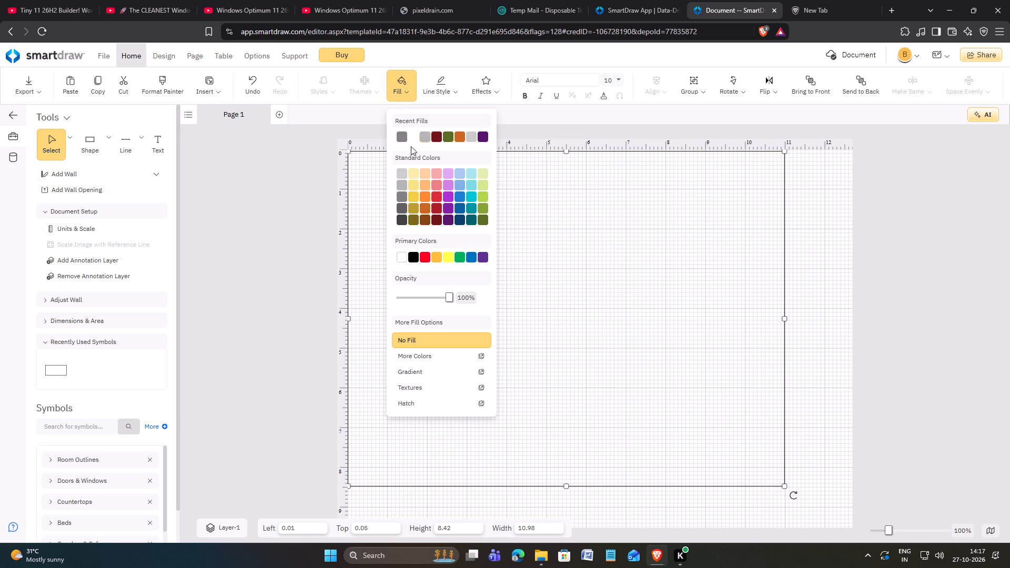
click(411, 142)
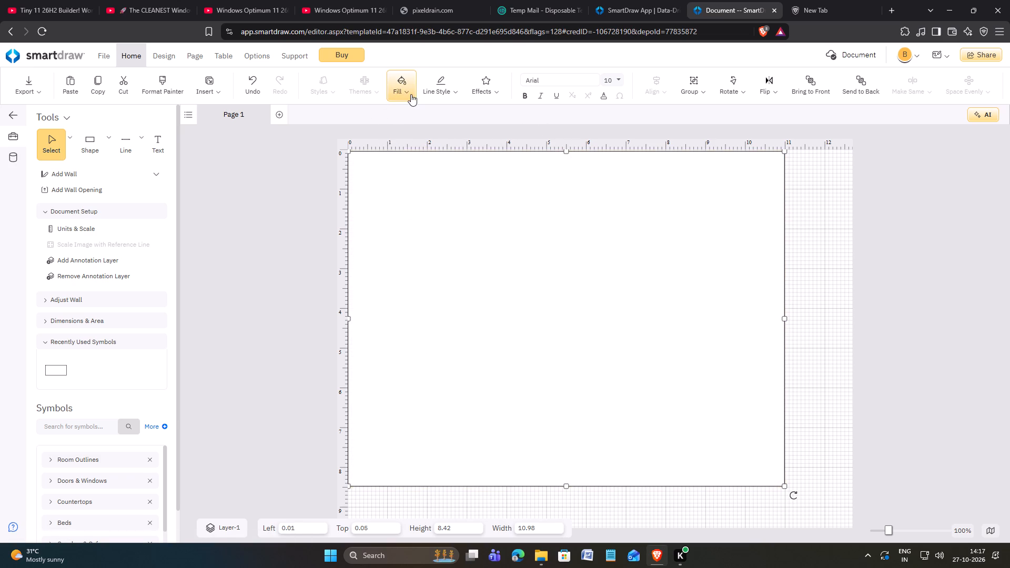
click(411, 94)
click(412, 173)
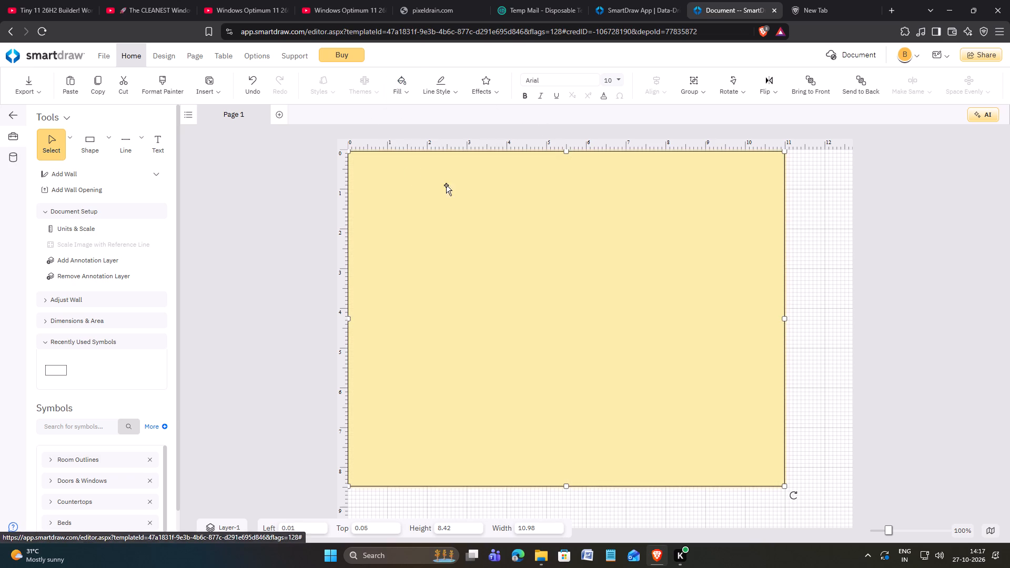
click(807, 246)
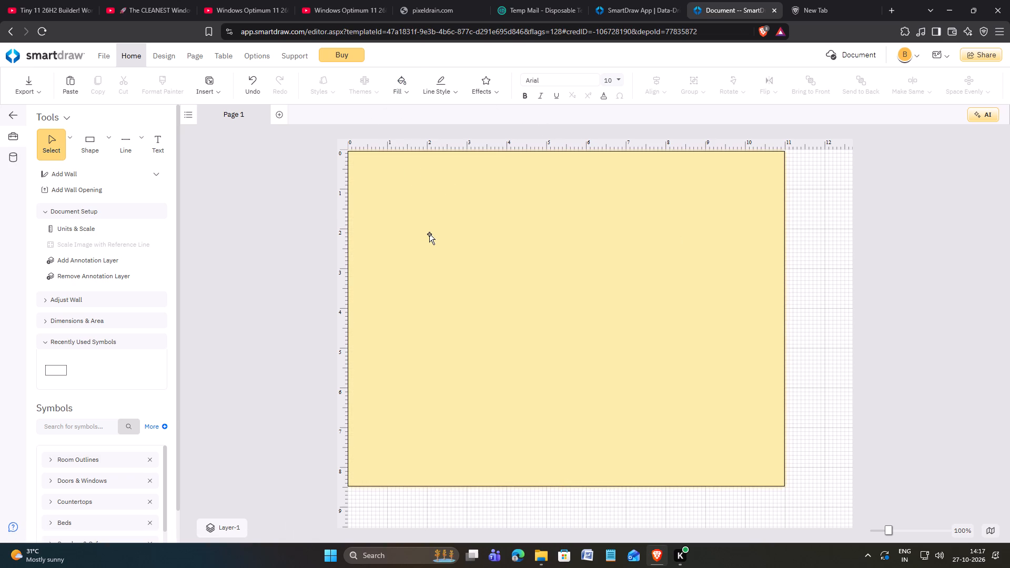
Add a narrow vertical rectangle about 0.20 wide and 2.58 high near the background's upper-left corner as a wall.
click(109, 142)
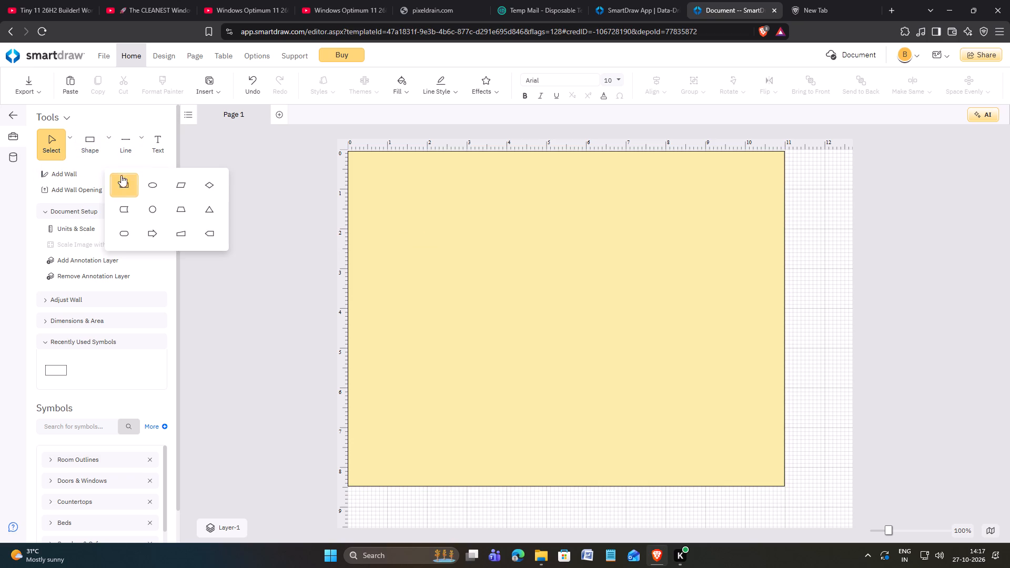
click(121, 188)
click(404, 181)
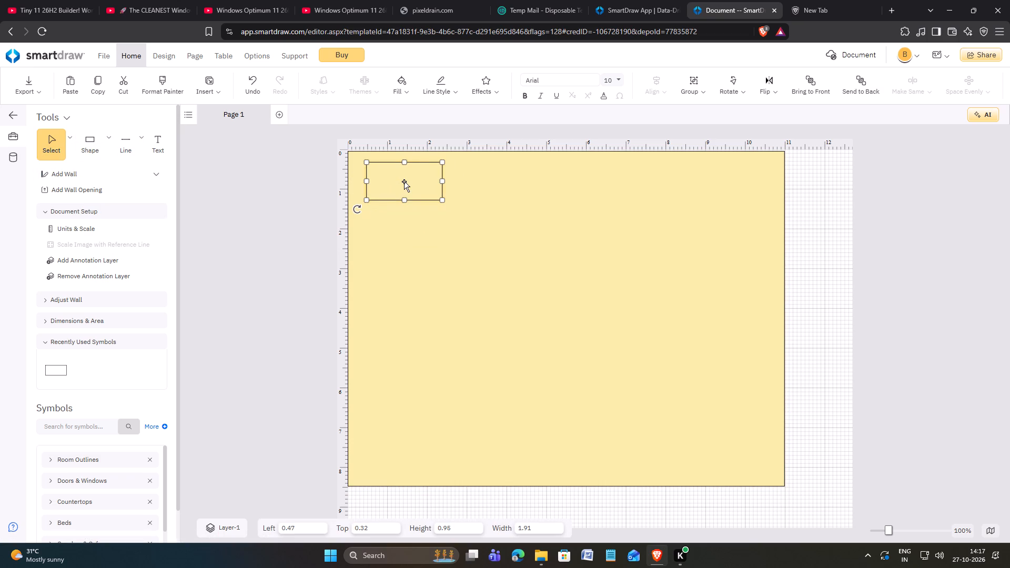
drag(405, 200, 412, 265)
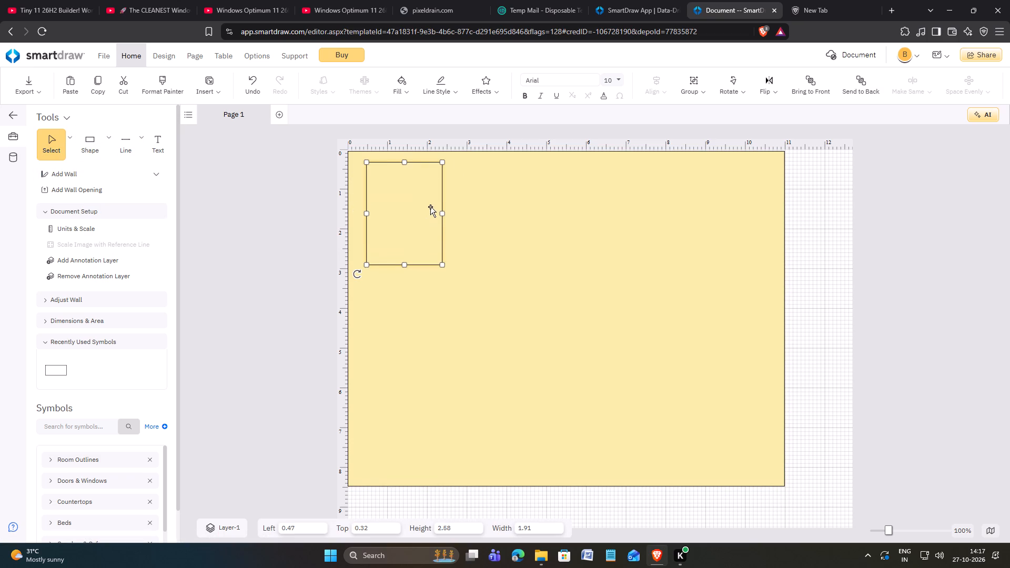
drag(441, 214, 375, 205)
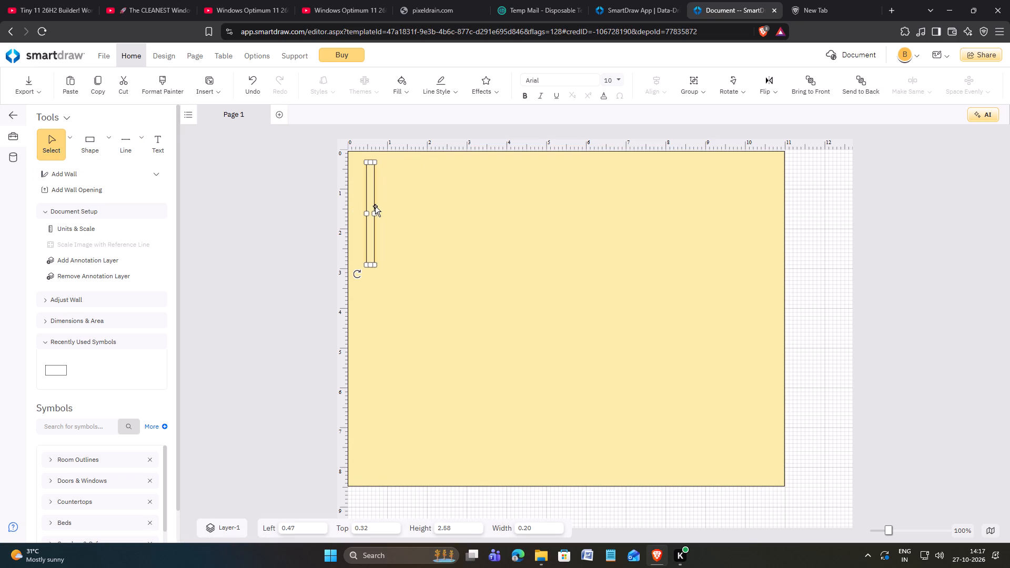
Set both the fill and the outline of the vertical wall to dark gray.
click(403, 89)
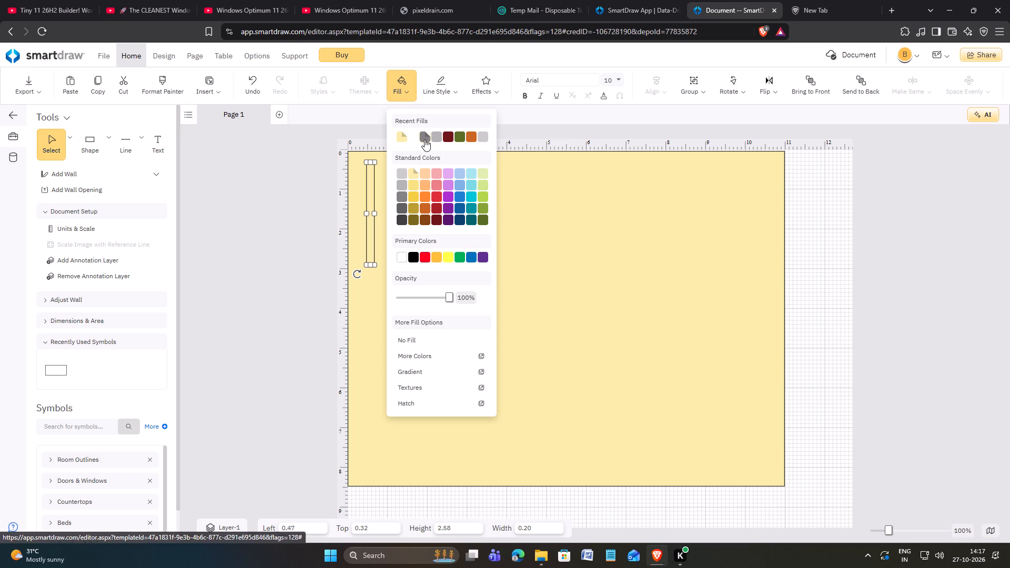
click(425, 139)
click(441, 96)
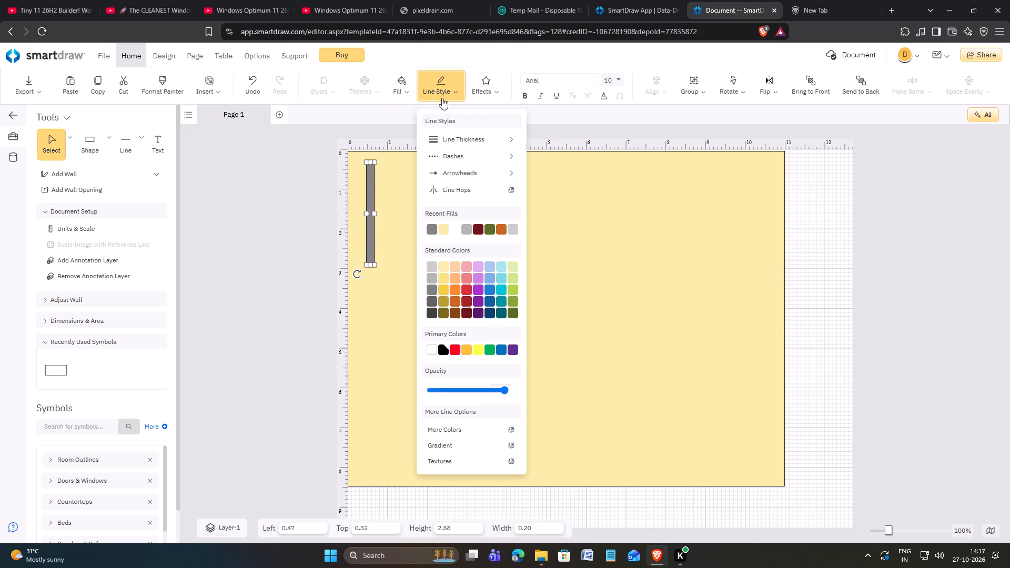
click(433, 230)
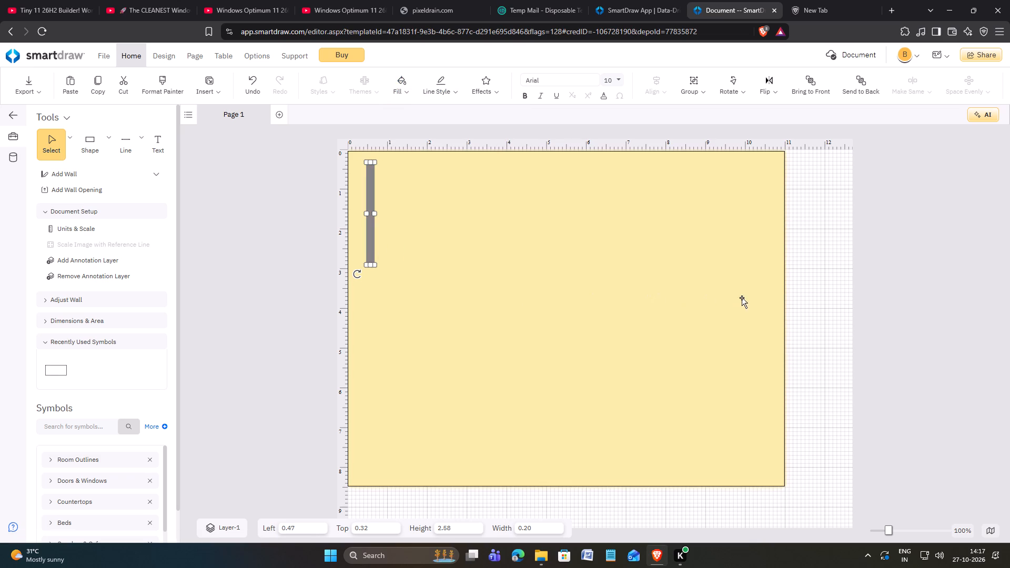
click(805, 298)
Add a horizontal gray wall about 7.92 wide and 0.20 high, running right from the vertical wall's upper end.
click(114, 141)
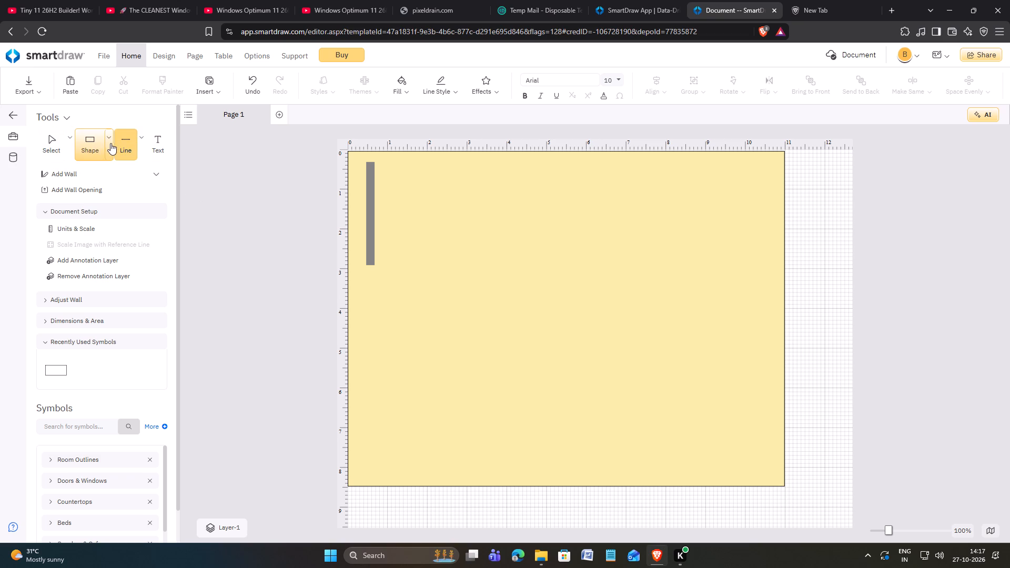
click(108, 143)
click(127, 187)
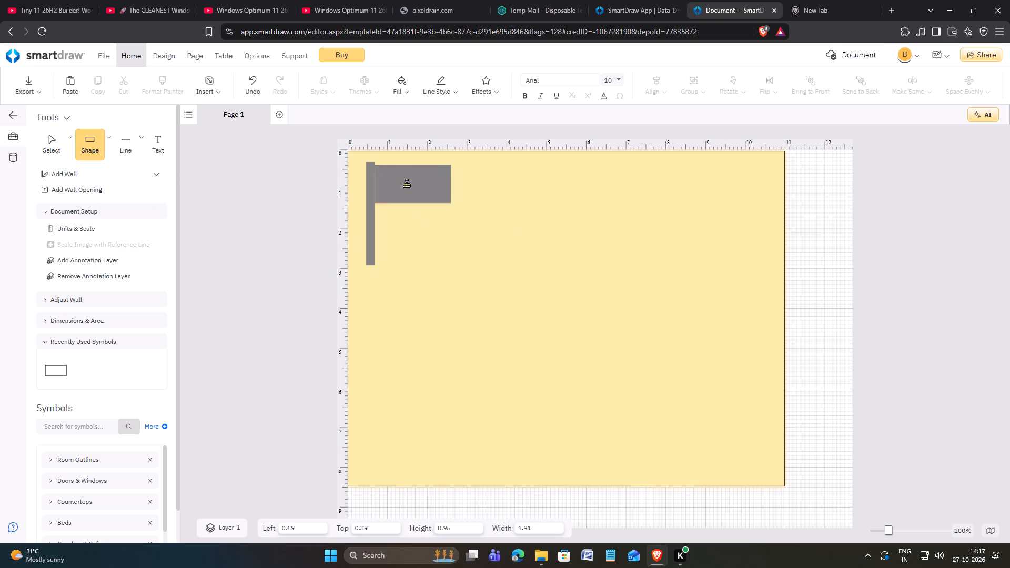
click(404, 180)
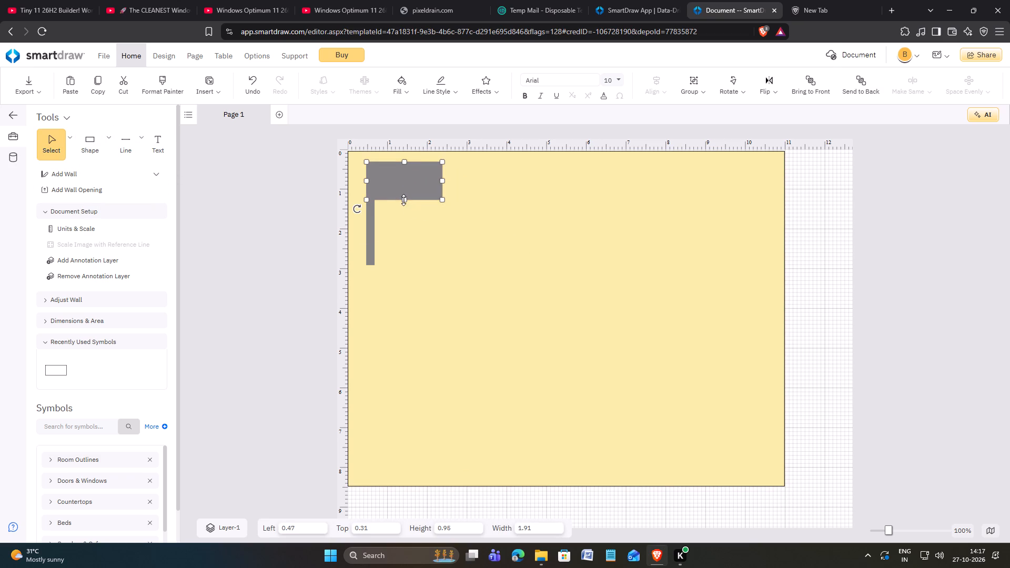
drag(403, 200, 410, 168)
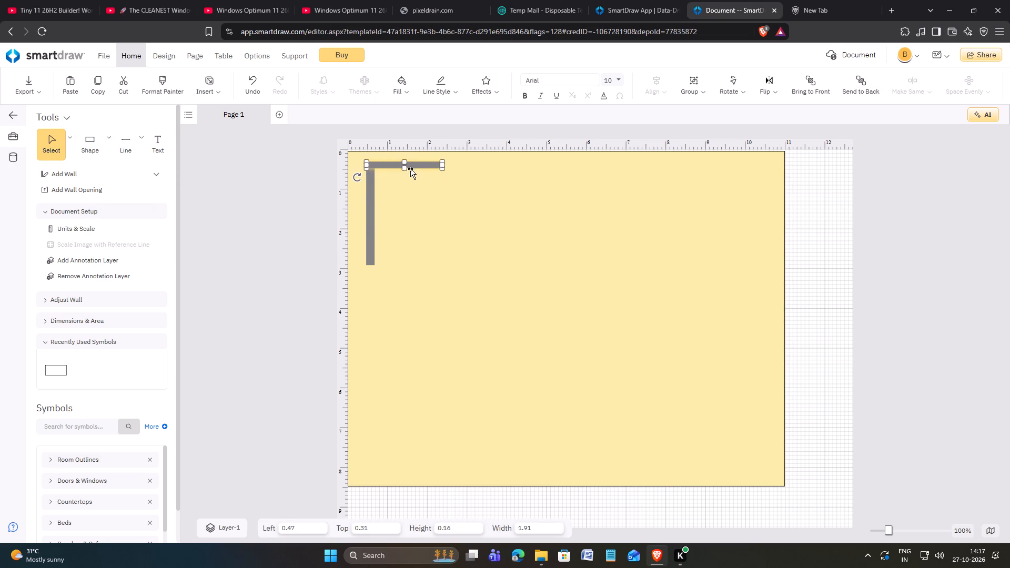
drag(444, 166, 683, 168)
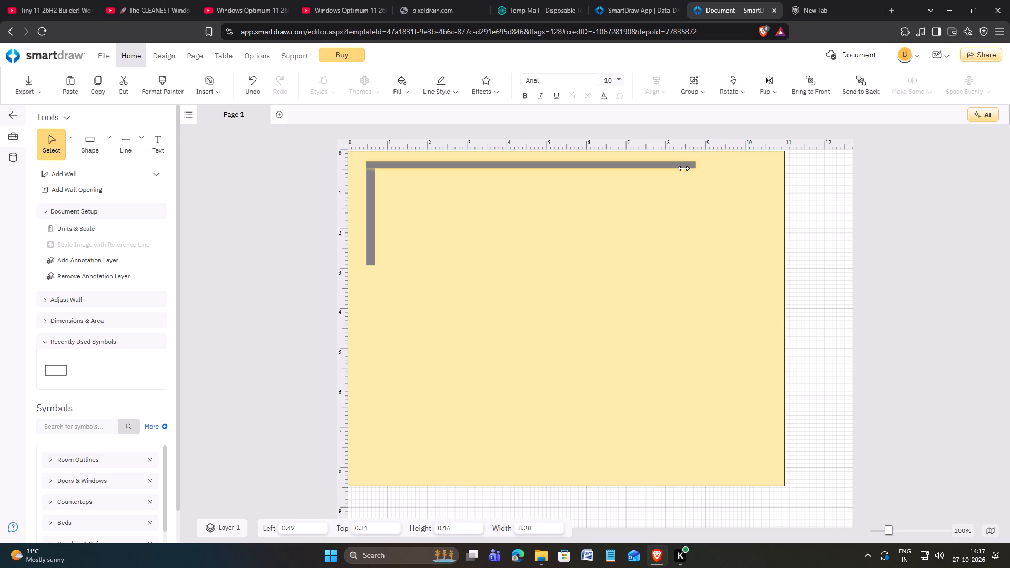
drag(683, 168, 682, 168)
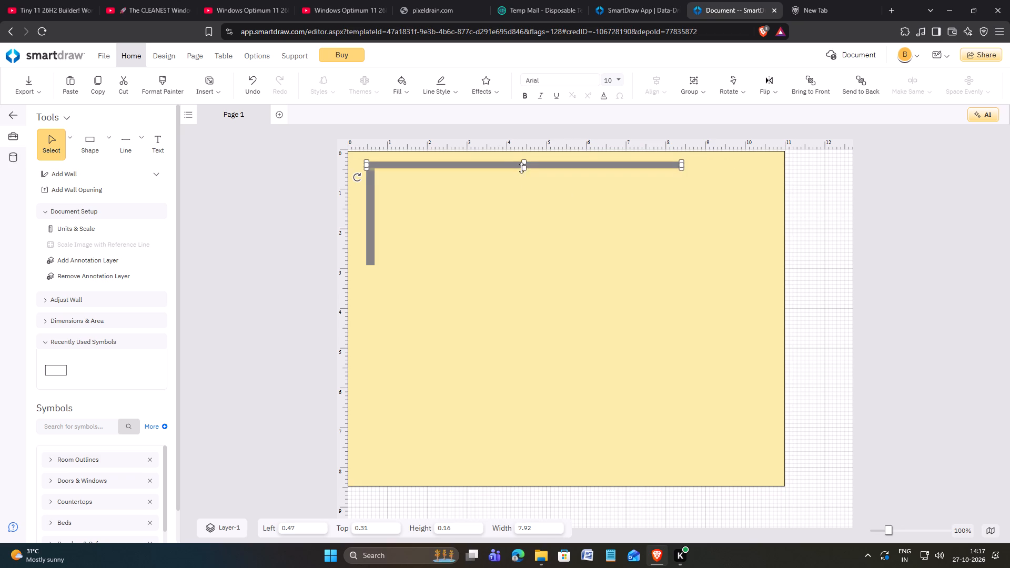
click(525, 170)
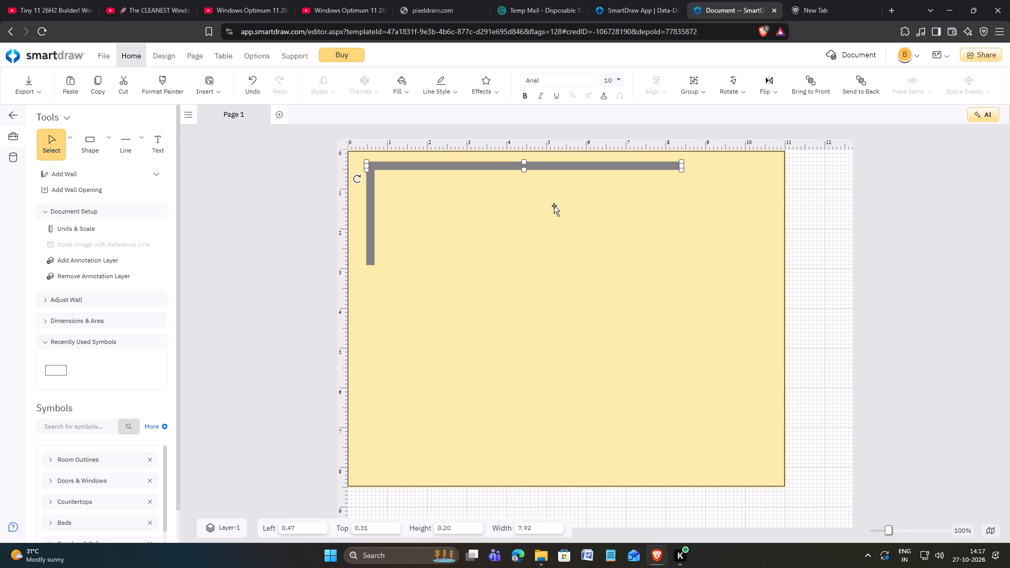
click(803, 219)
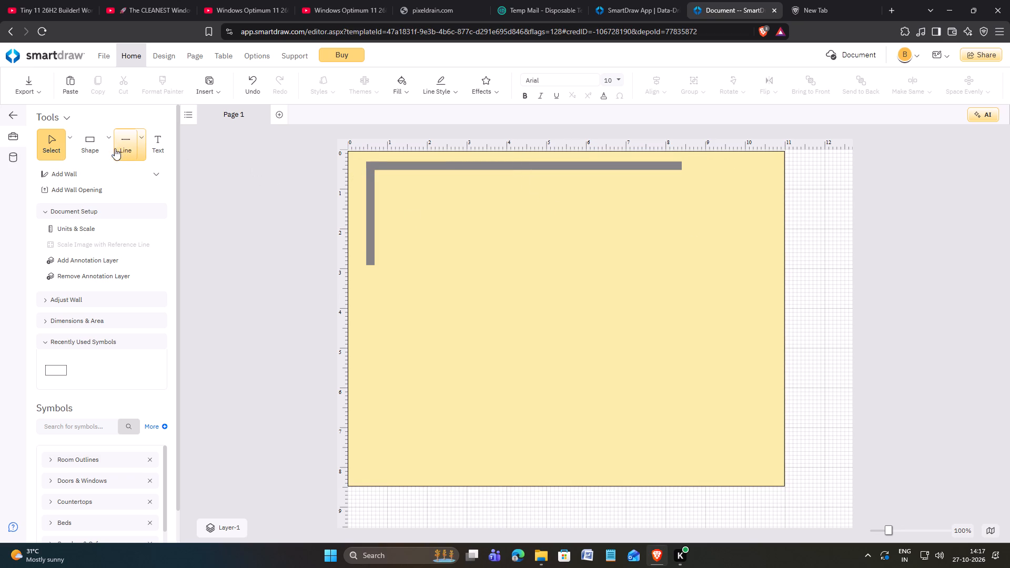
Add a horizontal gray wall about 1.8 wide and 0.20 high, running right from the vertical wall's lower end.
click(105, 144)
click(128, 181)
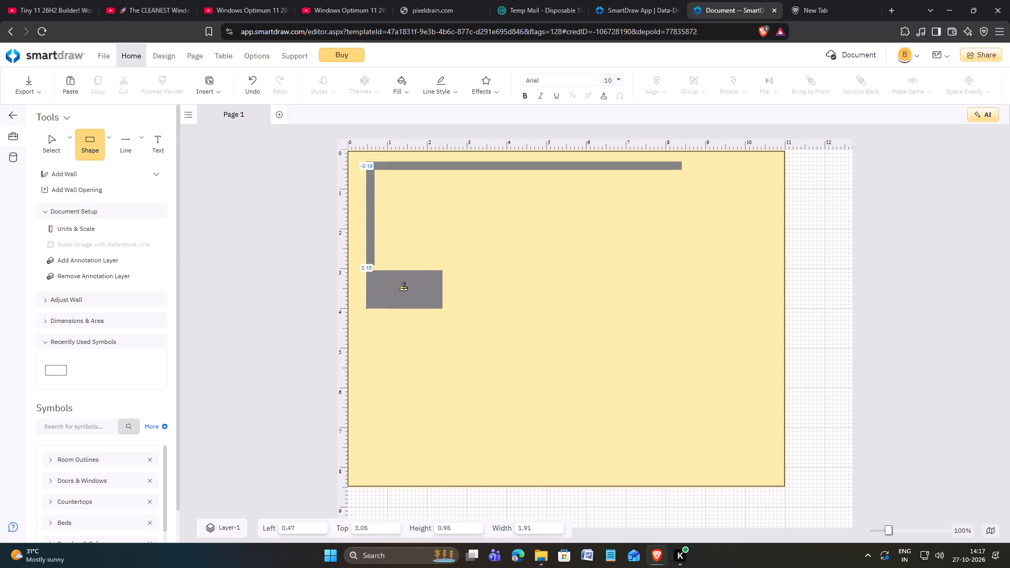
click(406, 276)
drag(406, 293, 407, 276)
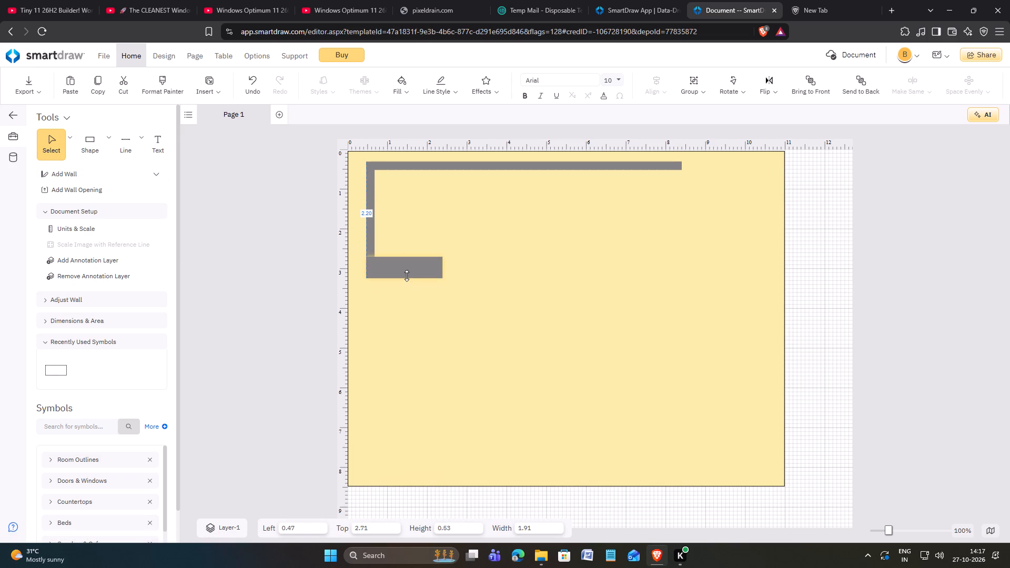
drag(407, 276, 406, 267)
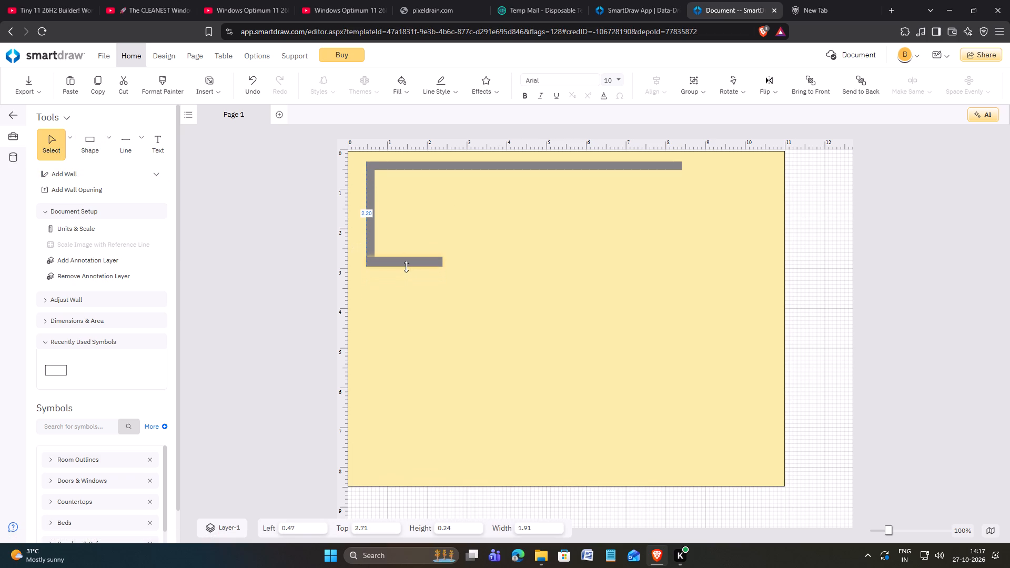
drag(406, 267, 408, 265)
drag(443, 261, 441, 261)
drag(441, 261, 438, 260)
click(816, 293)
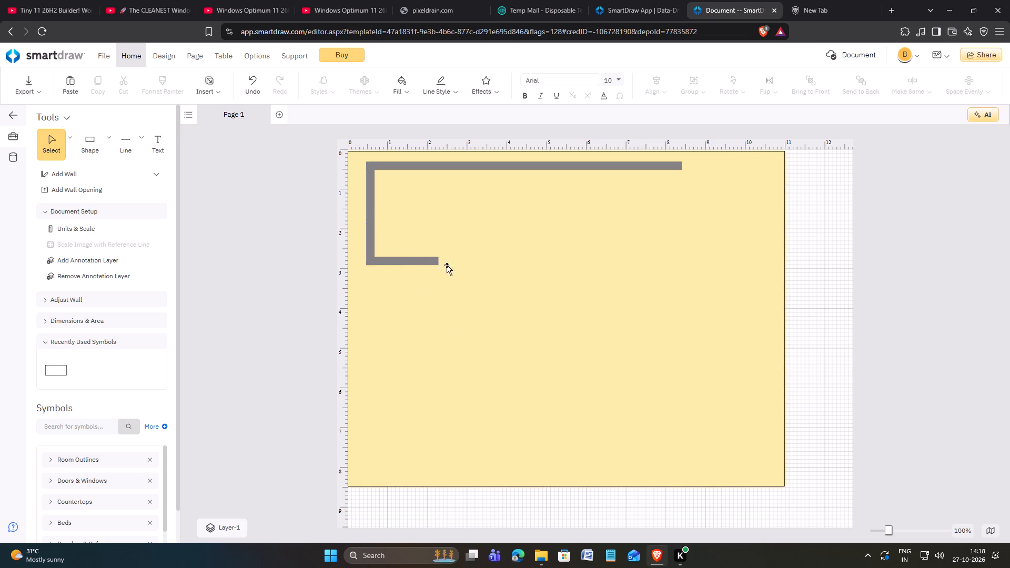
Add a 1.91 by 0.20 gray wall rotated to 270° and hang it from the short lower wall's right end.
click(113, 146)
click(105, 140)
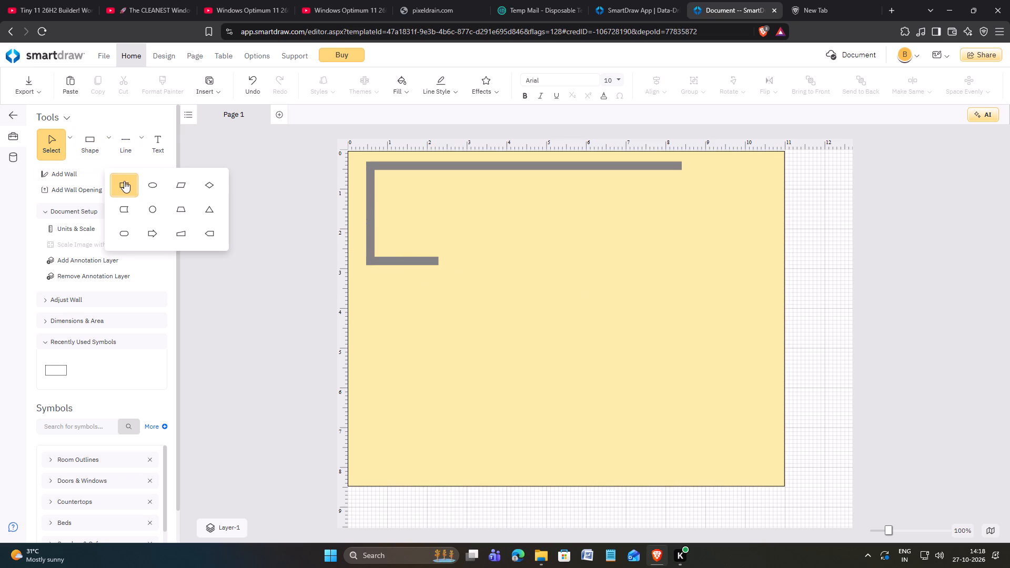
click(124, 181)
click(510, 264)
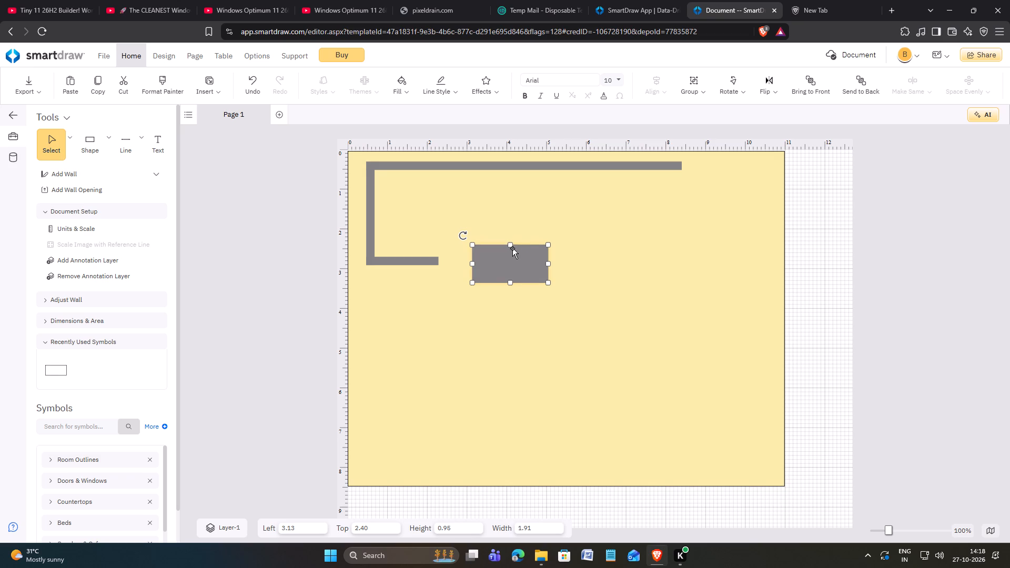
drag(510, 246, 514, 276)
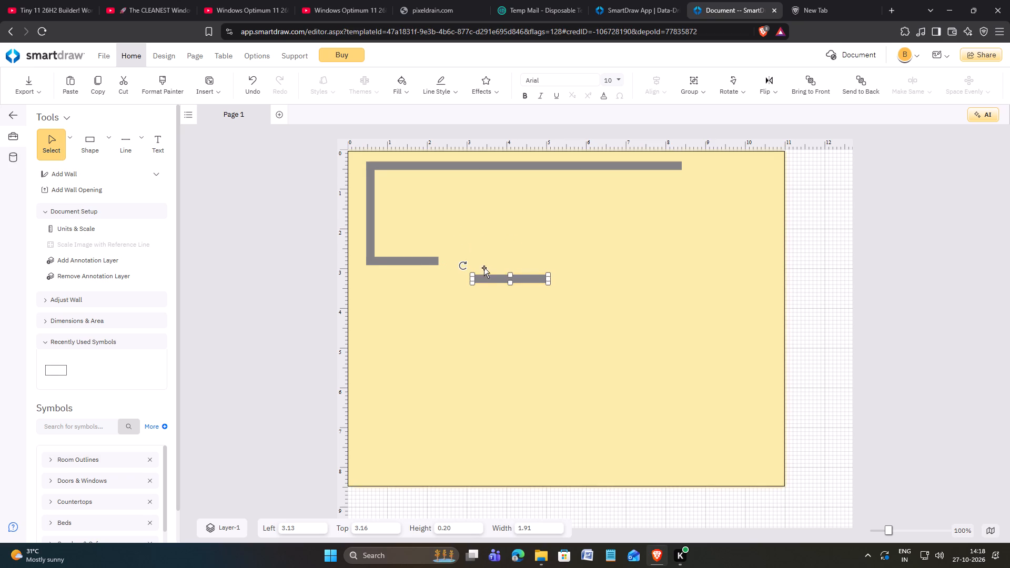
drag(464, 266, 532, 208)
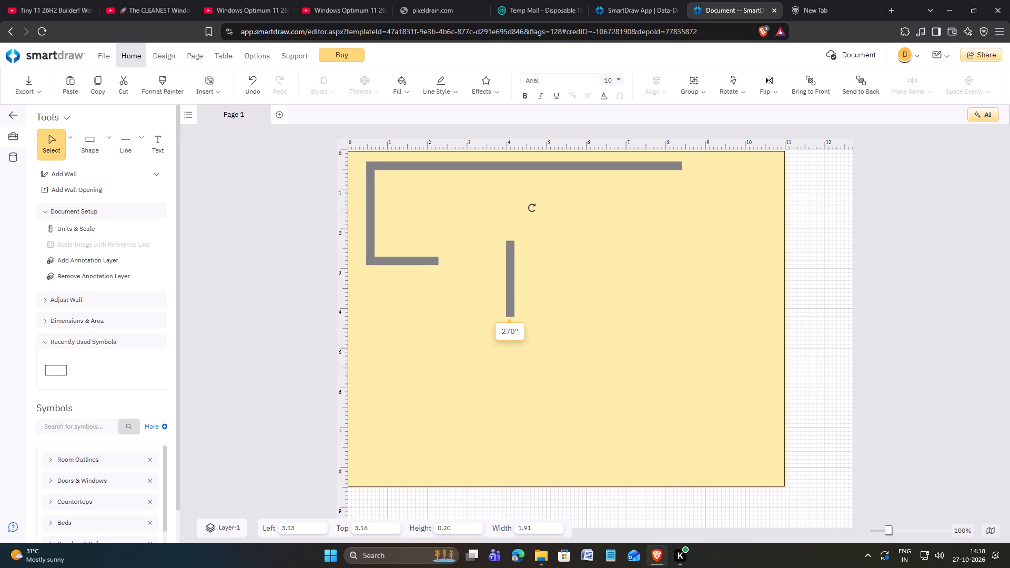
drag(532, 208, 532, 211)
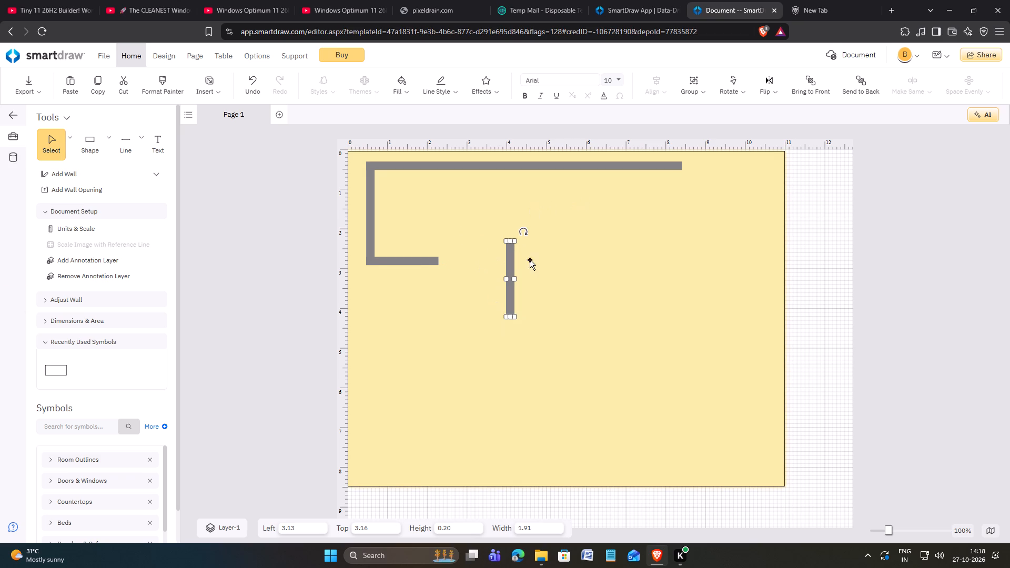
drag(511, 263, 437, 281)
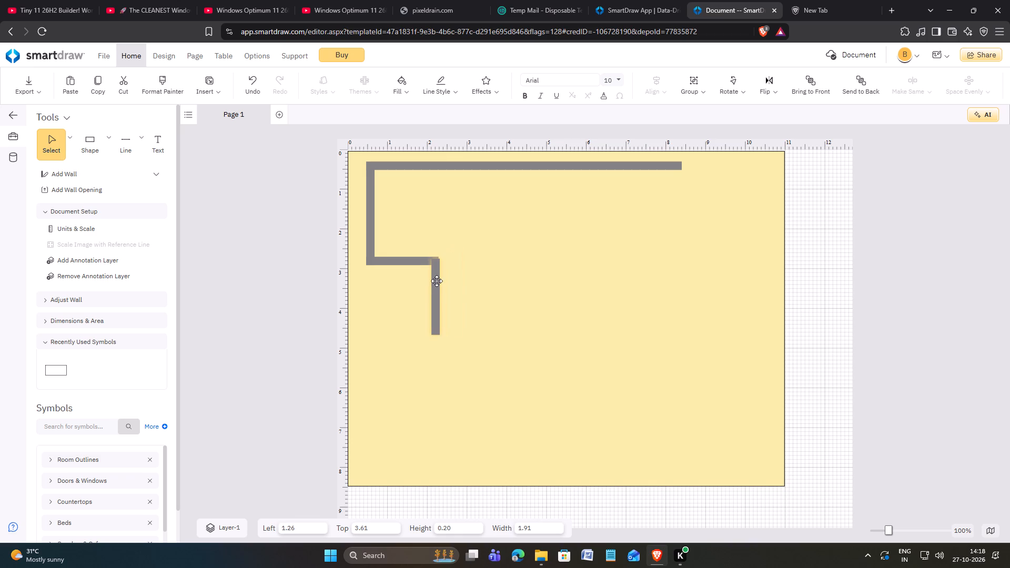
drag(437, 281, 437, 279)
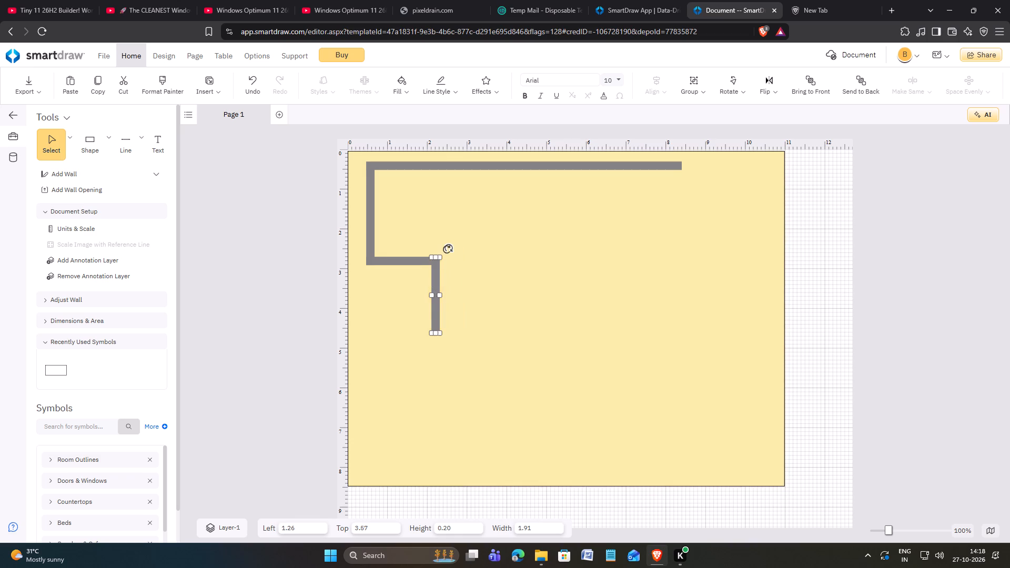
click(447, 249)
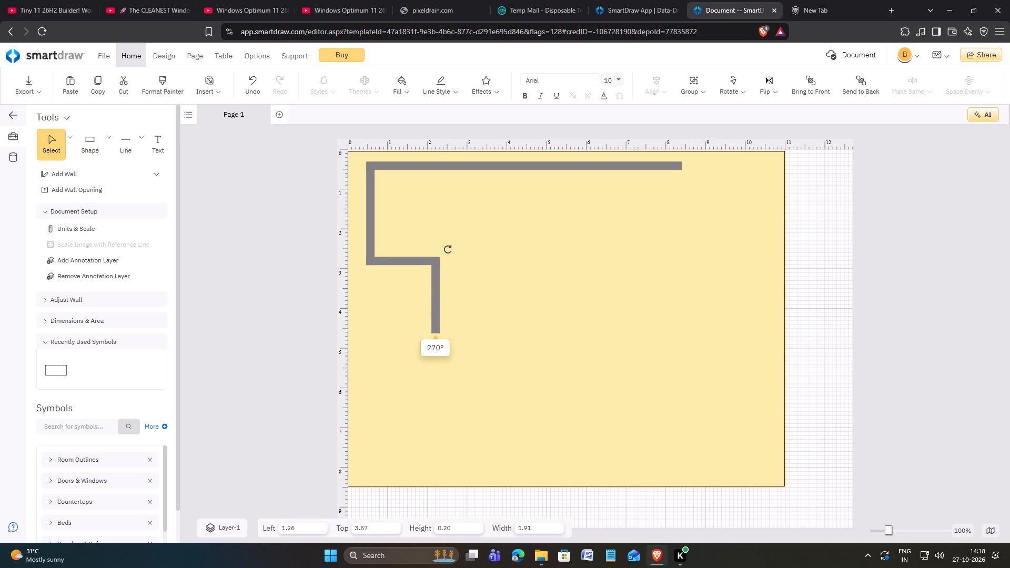
Lengthen the lower vertical wall downward to about 4.15, aligned with the right end of the short horizontal wall.
click(436, 300)
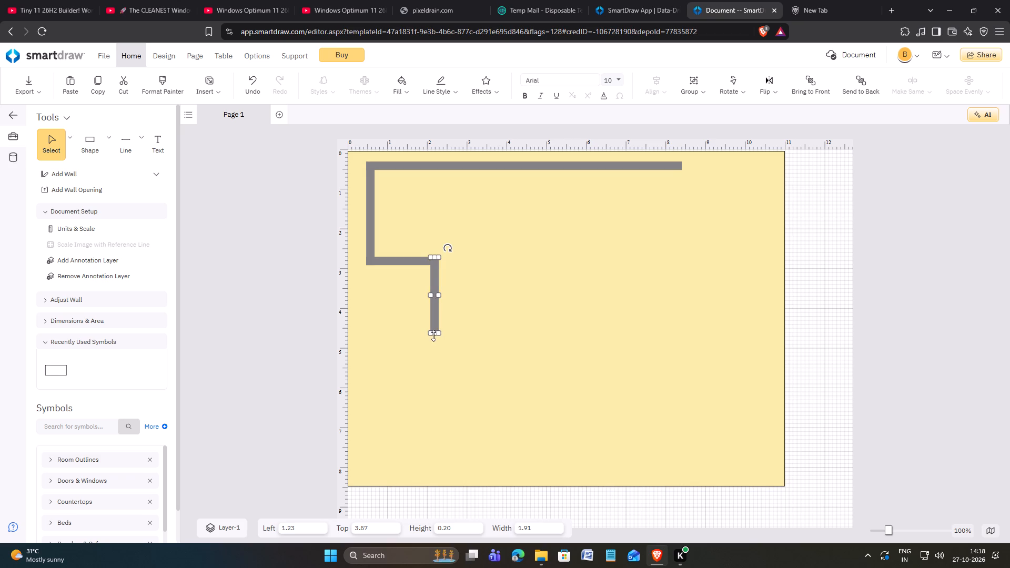
drag(433, 335, 436, 422)
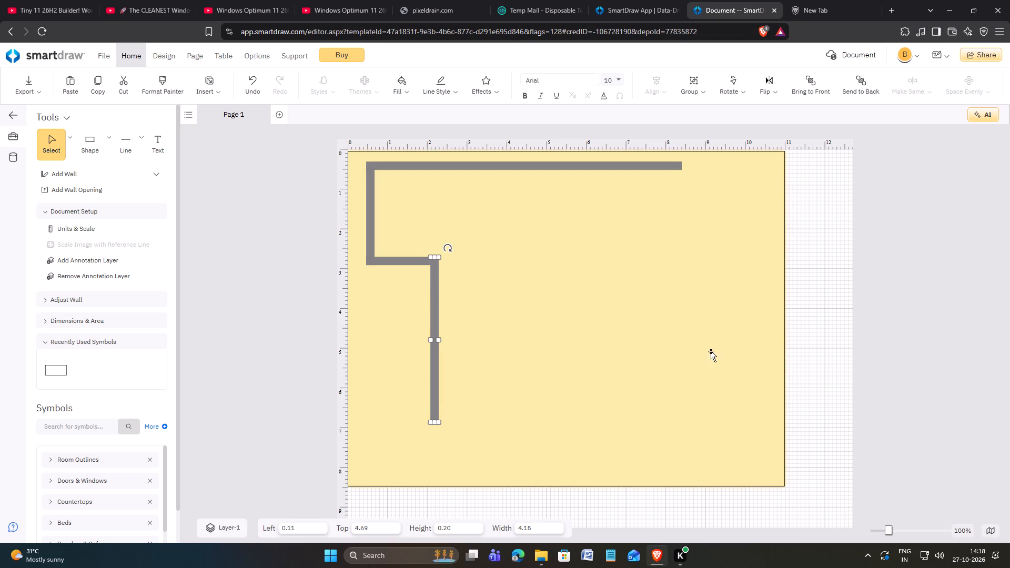
click(826, 322)
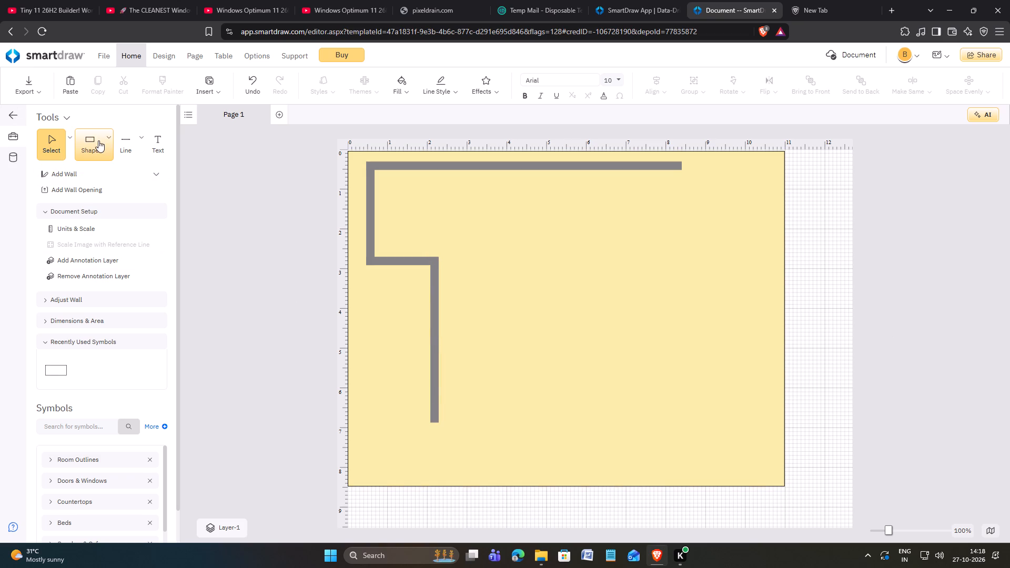
Add a horizontal gray wall about 2.31 wide and 0.20 high, running right from the long lower vertical wall's bottom end.
click(108, 140)
click(127, 190)
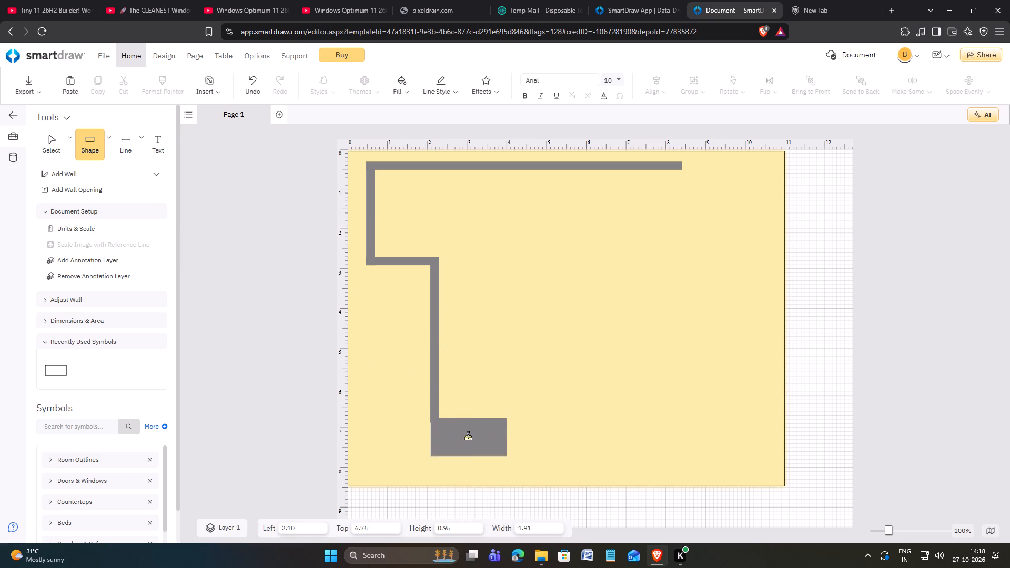
click(468, 437)
drag(469, 454, 467, 421)
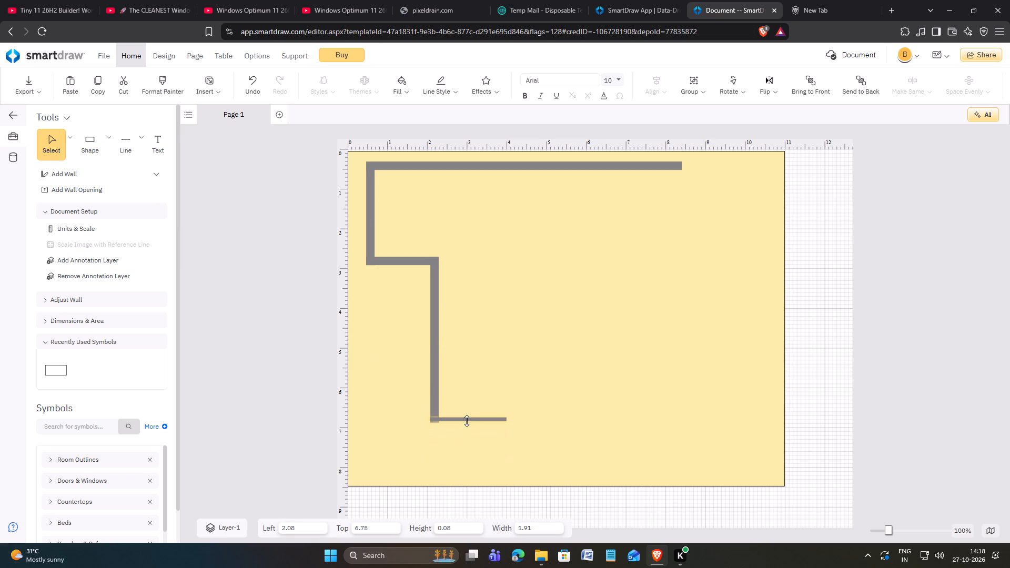
drag(467, 421, 467, 424)
drag(507, 421, 517, 421)
drag(517, 421, 518, 421)
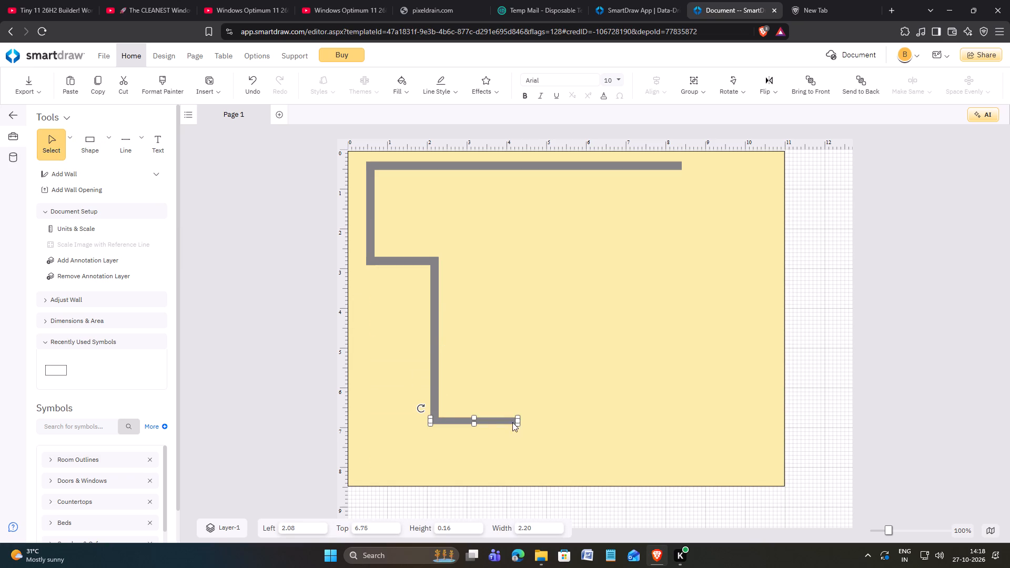
click(474, 416)
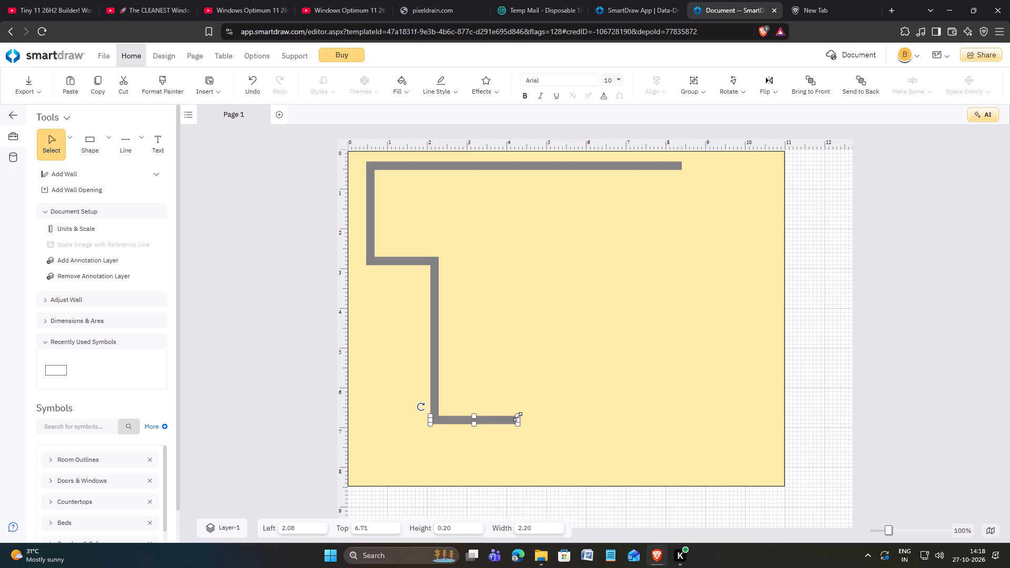
click(519, 420)
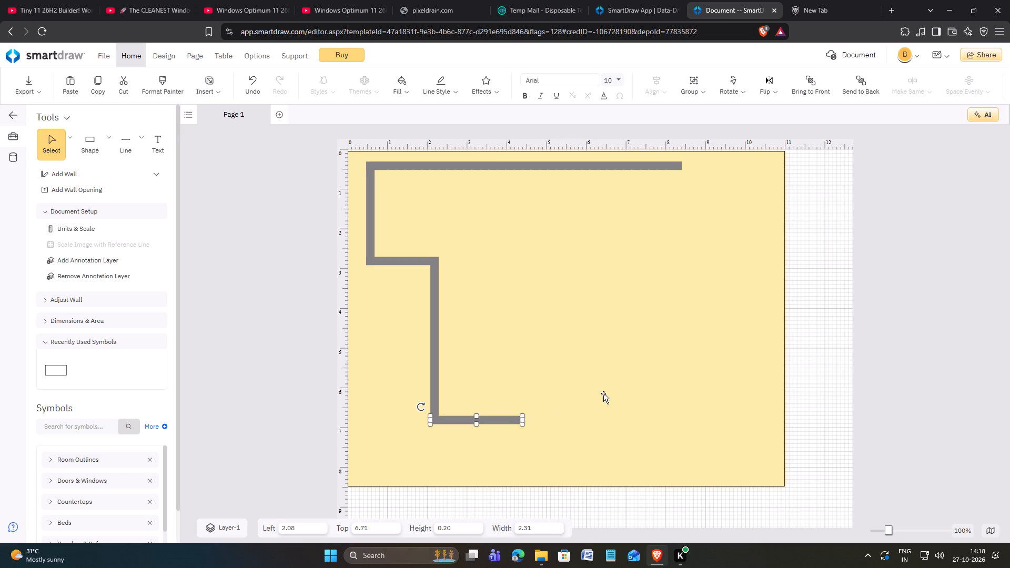
click(811, 333)
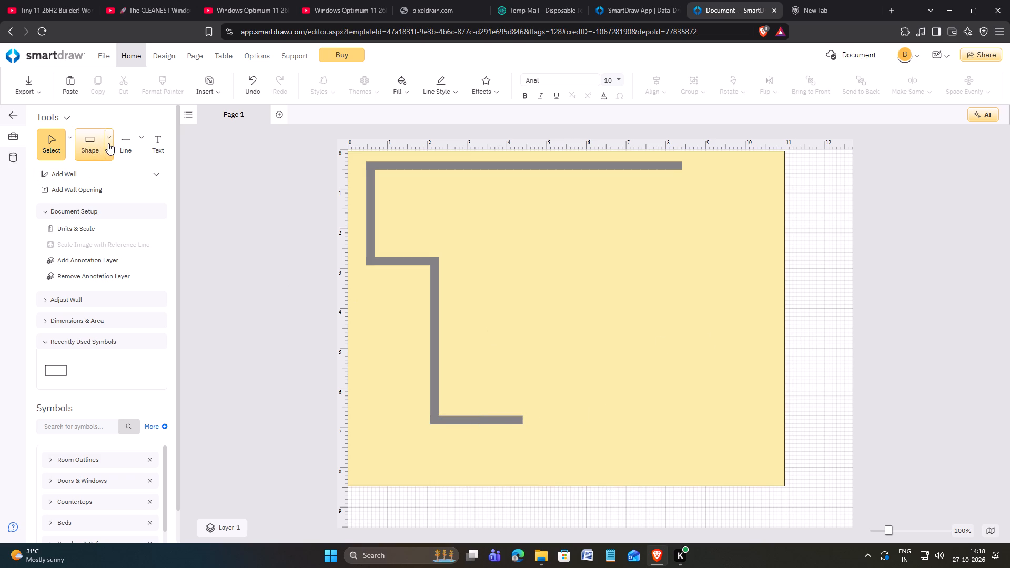
Add a gray wall about 1.91 by 0.17, rotated upright, and stand it on the bottom horizontal wall's right end.
click(109, 143)
click(132, 192)
click(539, 382)
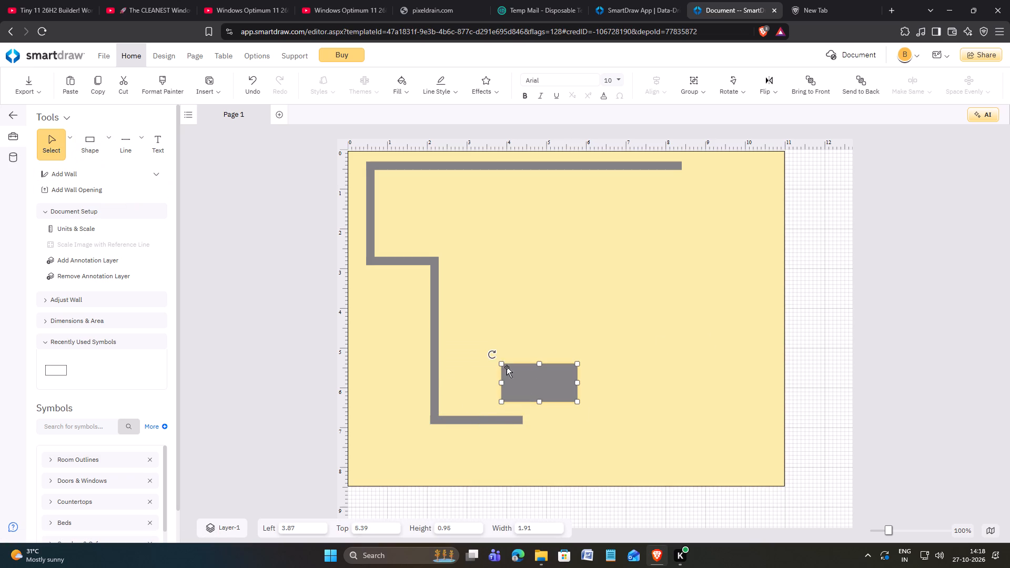
drag(486, 355, 511, 390)
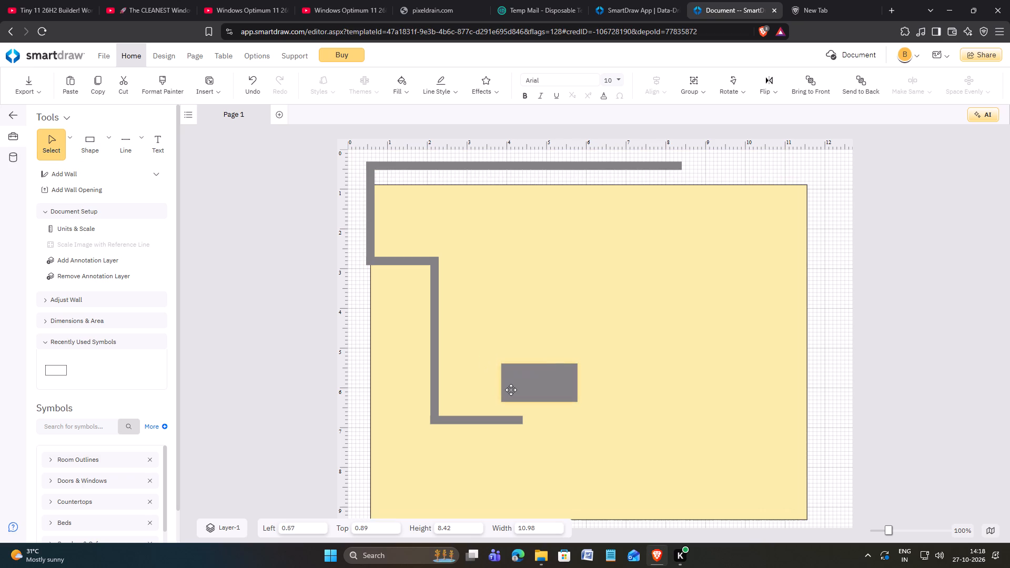
drag(511, 390, 492, 362)
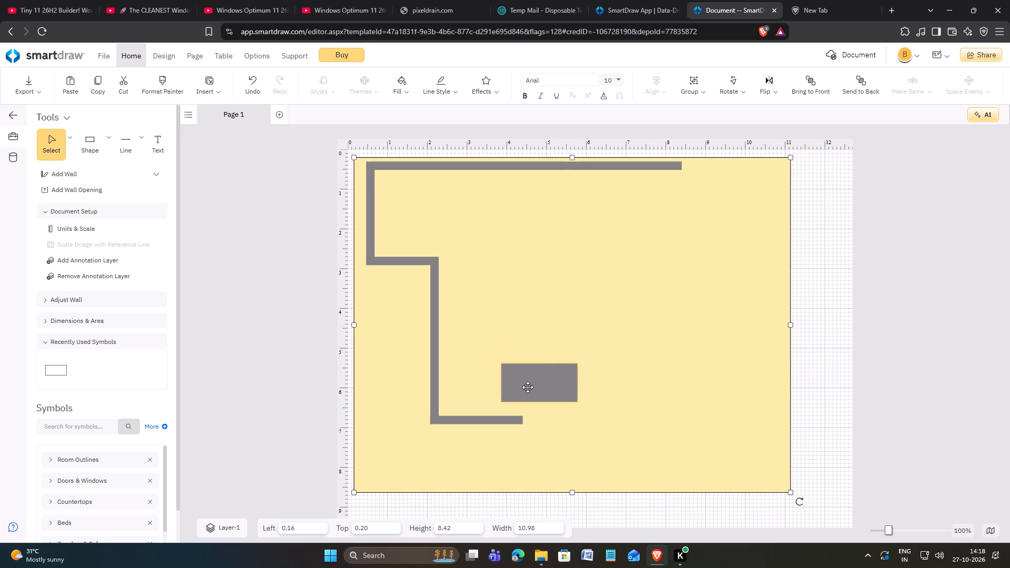
click(528, 387)
drag(493, 355, 529, 394)
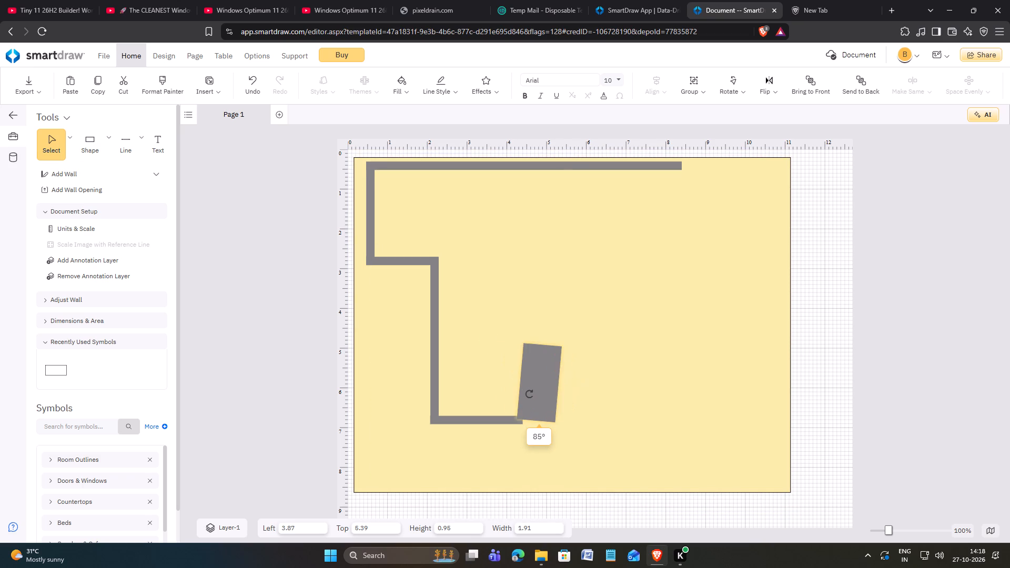
drag(529, 394, 532, 394)
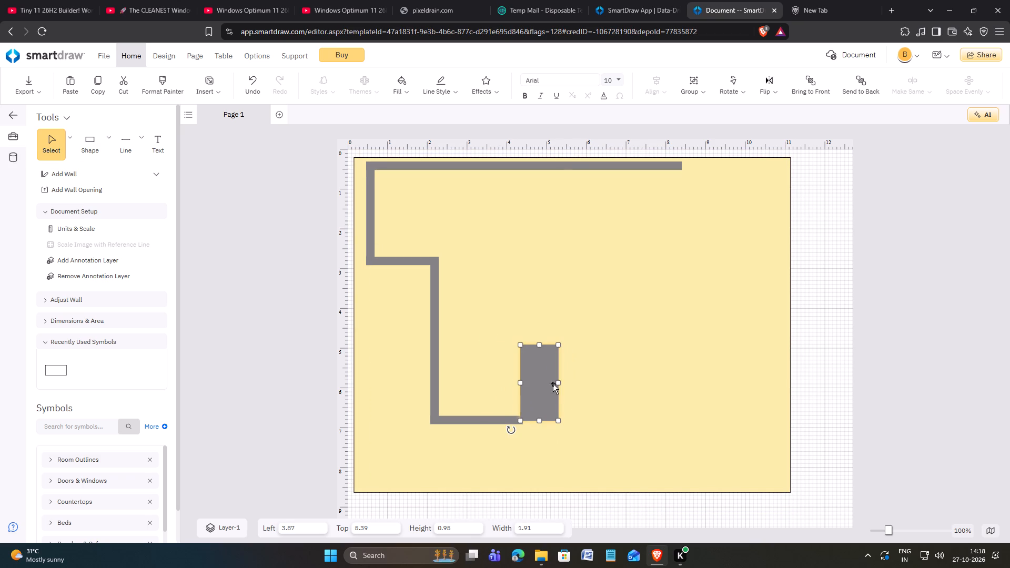
drag(559, 381, 528, 380)
drag(524, 399, 520, 403)
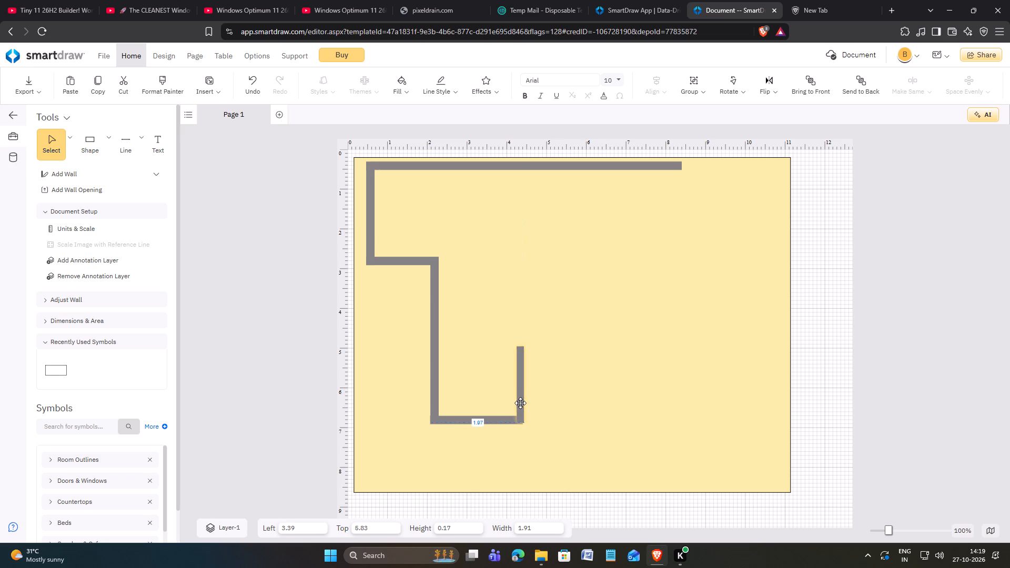
drag(520, 403, 520, 403)
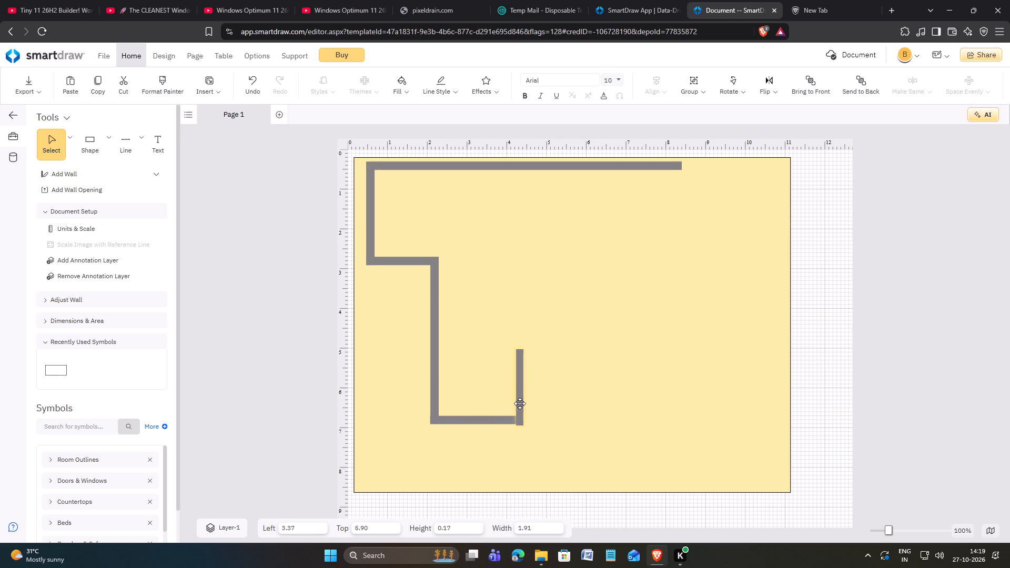
drag(520, 403, 519, 403)
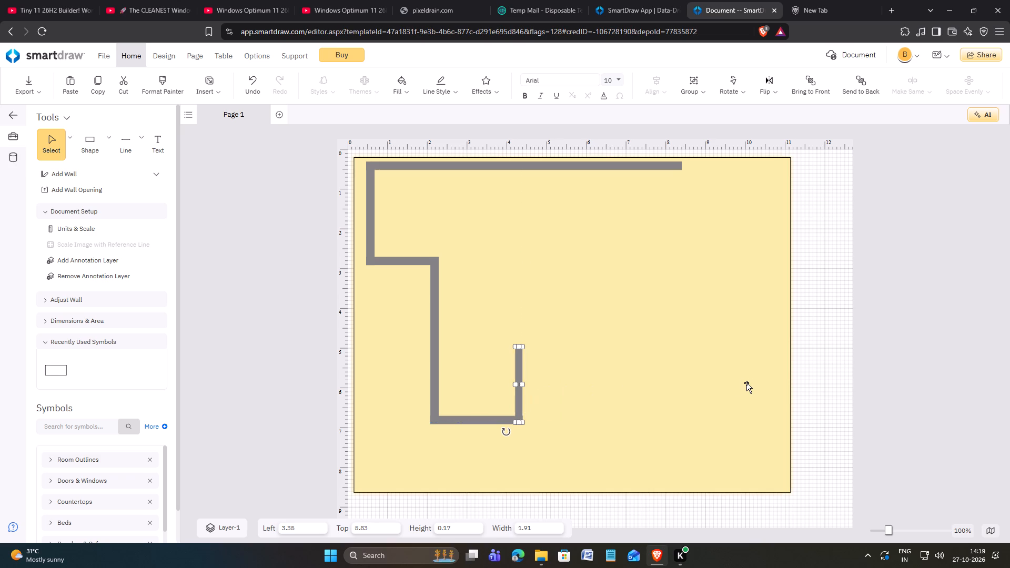
click(814, 363)
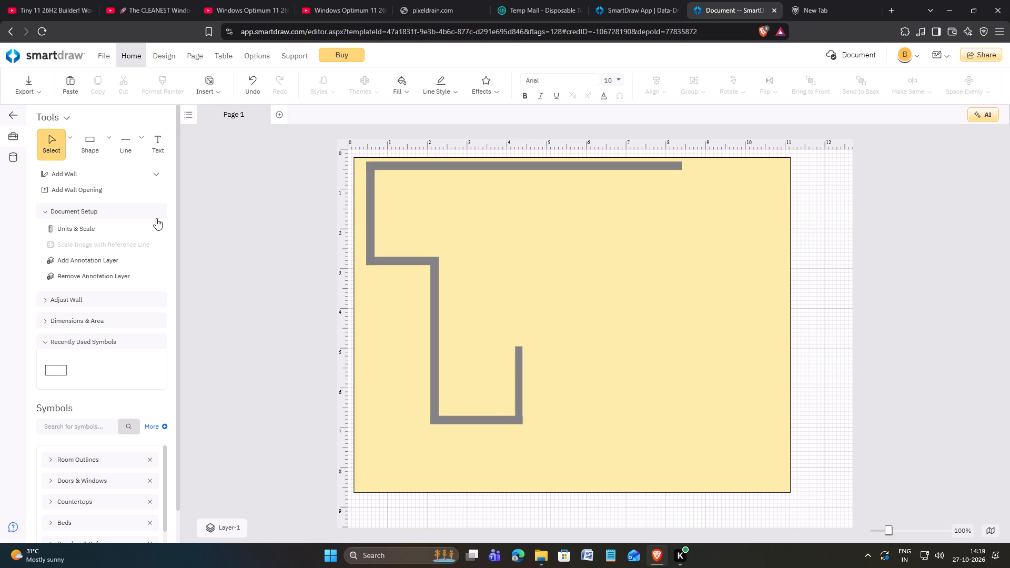
Add a horizontal gray wall about 2.04 wide and 0.19 high, running right from the middle of the short upright wall.
click(110, 146)
click(130, 190)
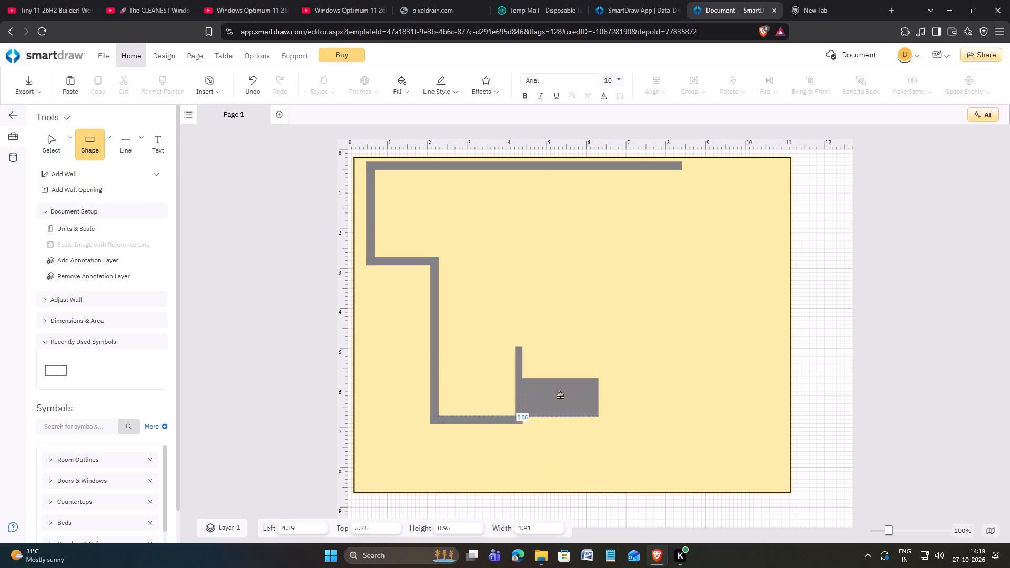
click(560, 394)
drag(560, 414, 560, 384)
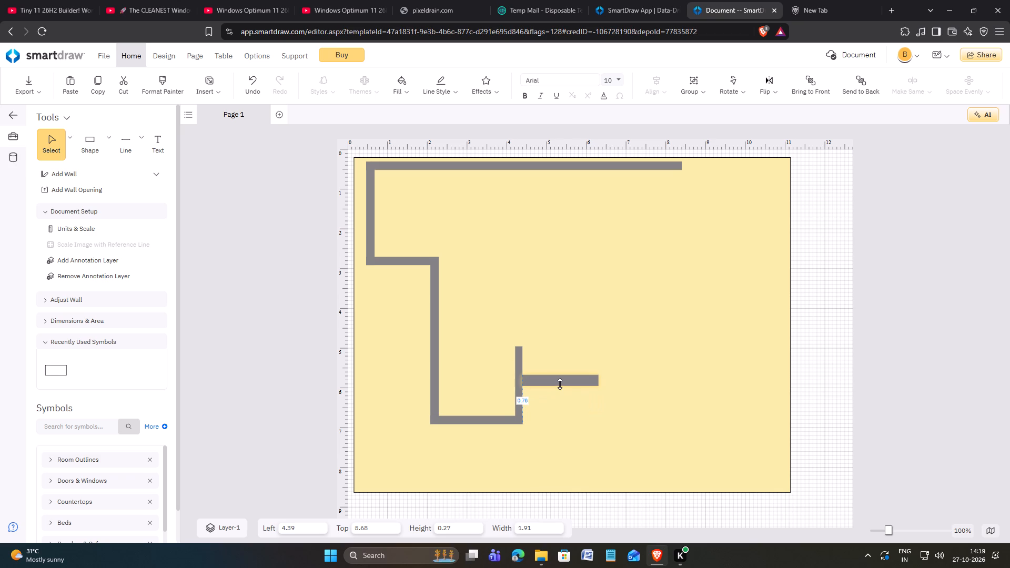
drag(560, 384, 560, 383)
drag(599, 380, 604, 378)
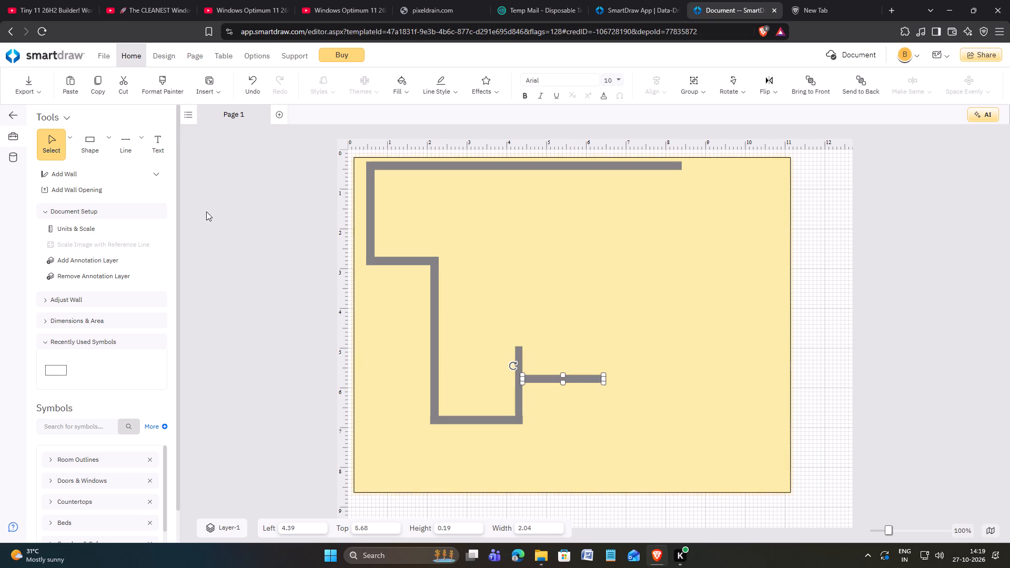
Add a vertical gray wall about 0.20 wide and 2.44 high across the middle horizontal wall's right end, reaching down to the bottom wall's level.
click(109, 138)
click(128, 184)
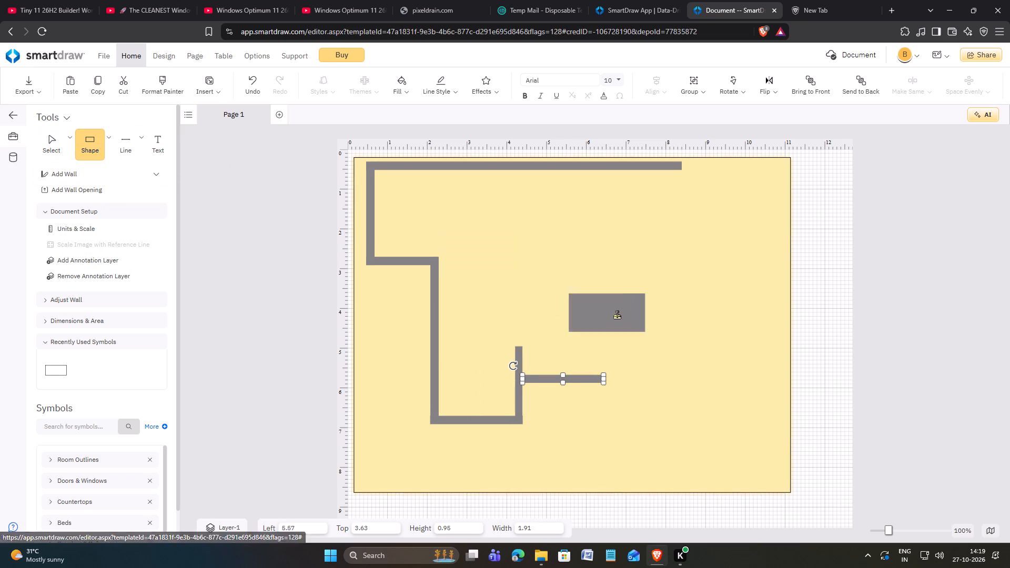
click(616, 315)
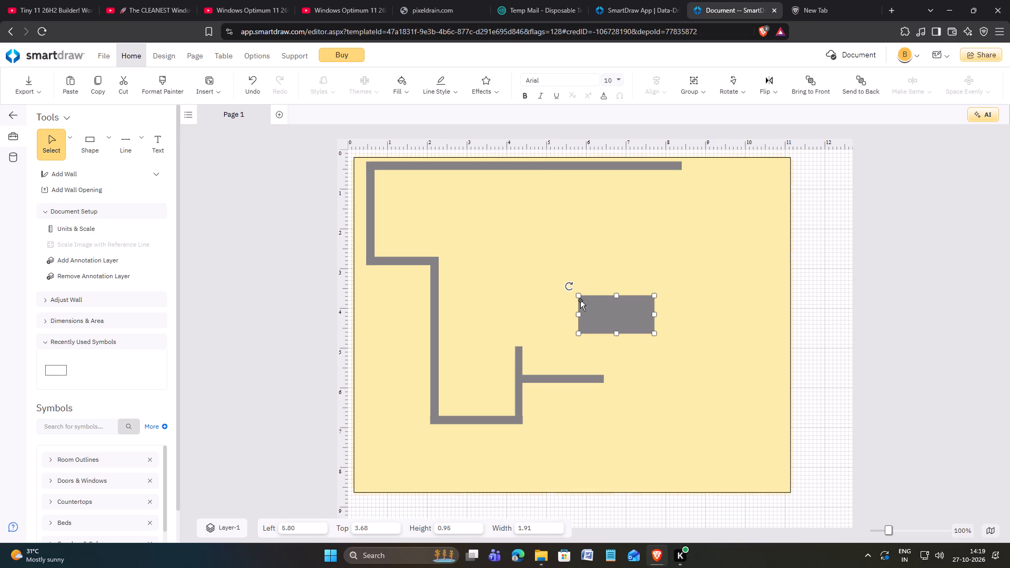
drag(578, 315, 643, 321)
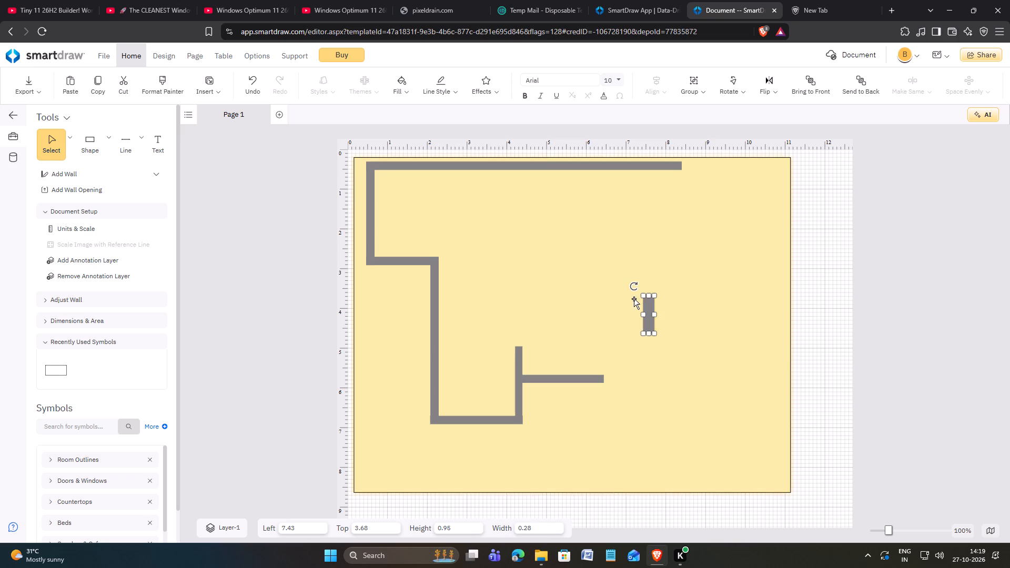
drag(649, 296, 649, 259)
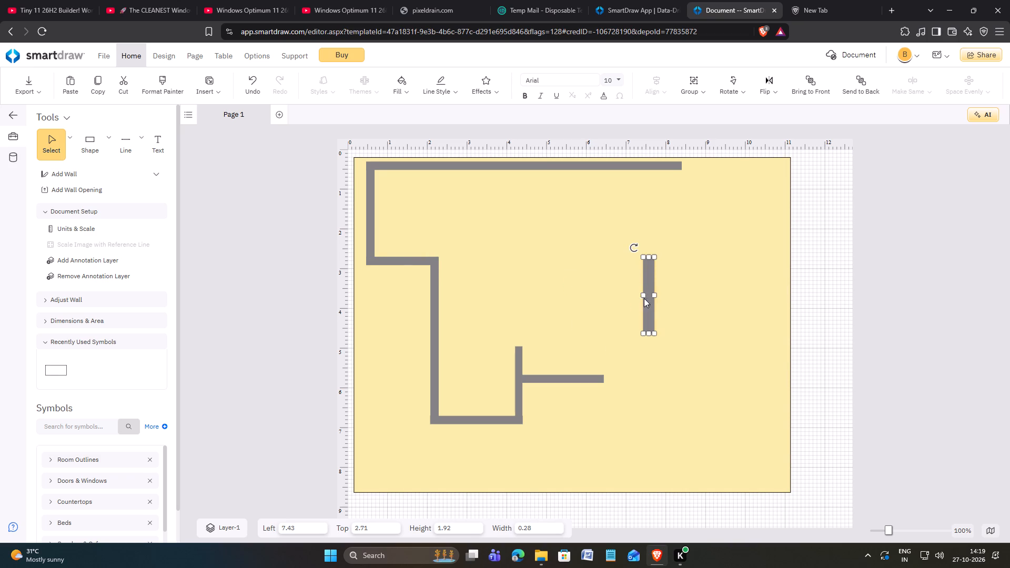
click(643, 296)
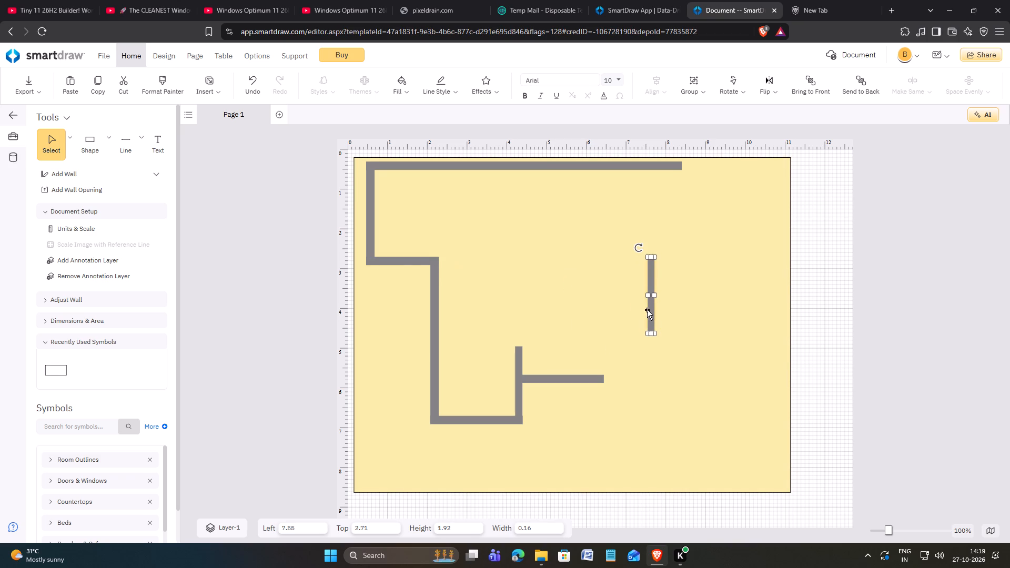
drag(650, 310, 604, 379)
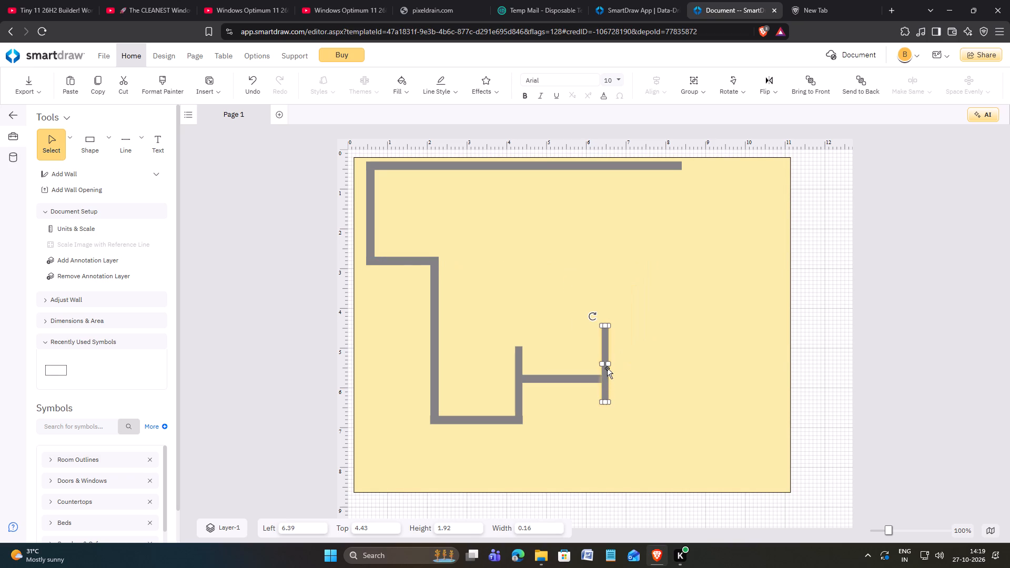
drag(611, 363, 619, 364)
click(604, 369)
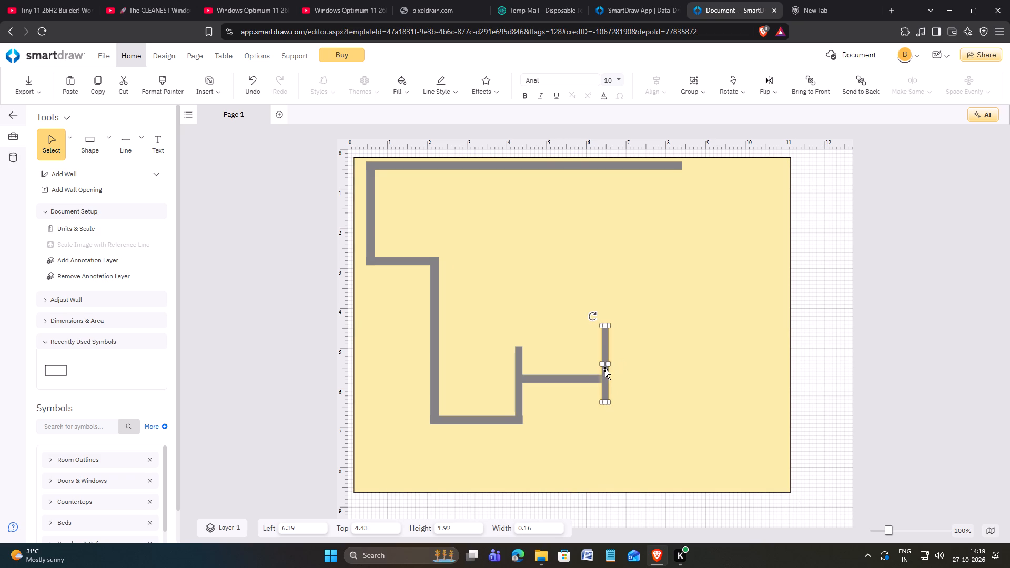
click(609, 364)
drag(605, 402, 606, 423)
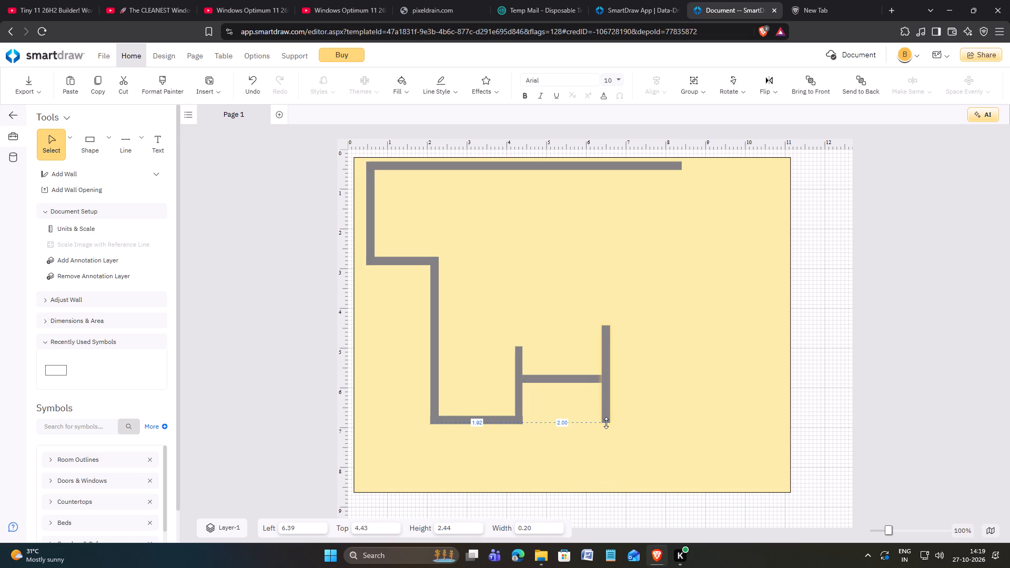
drag(606, 423, 607, 423)
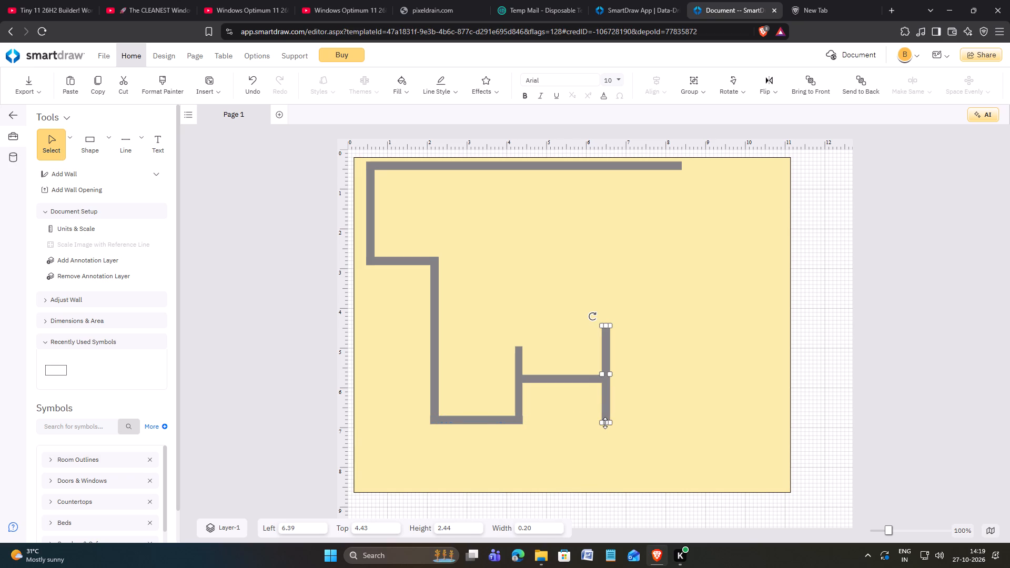
Add a horizontal gray wall about 2.12 wide and 0.16 high, running right from the bottom end of the 2.44-high vertical wall.
click(106, 140)
click(128, 191)
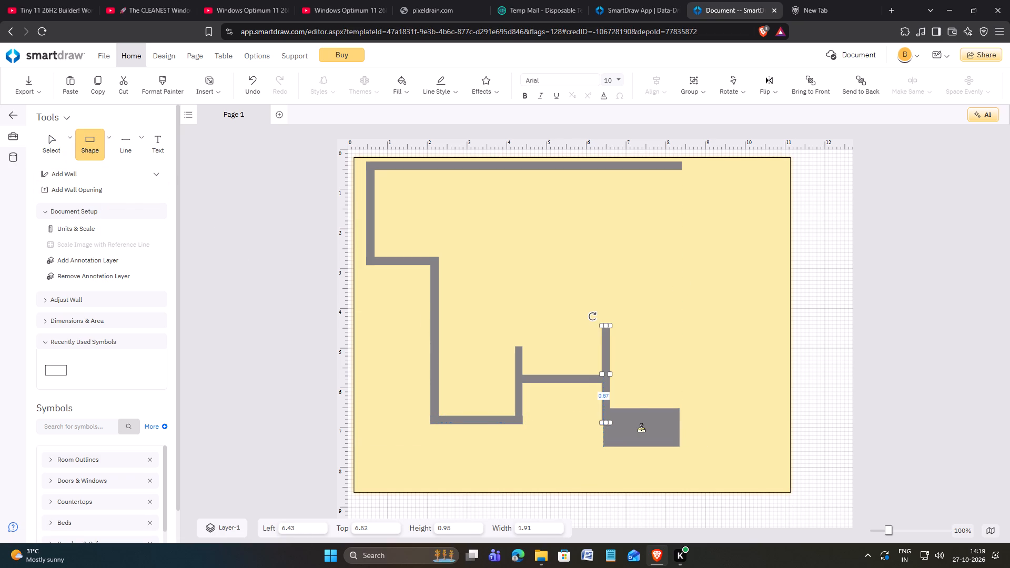
click(641, 429)
drag(642, 448, 641, 422)
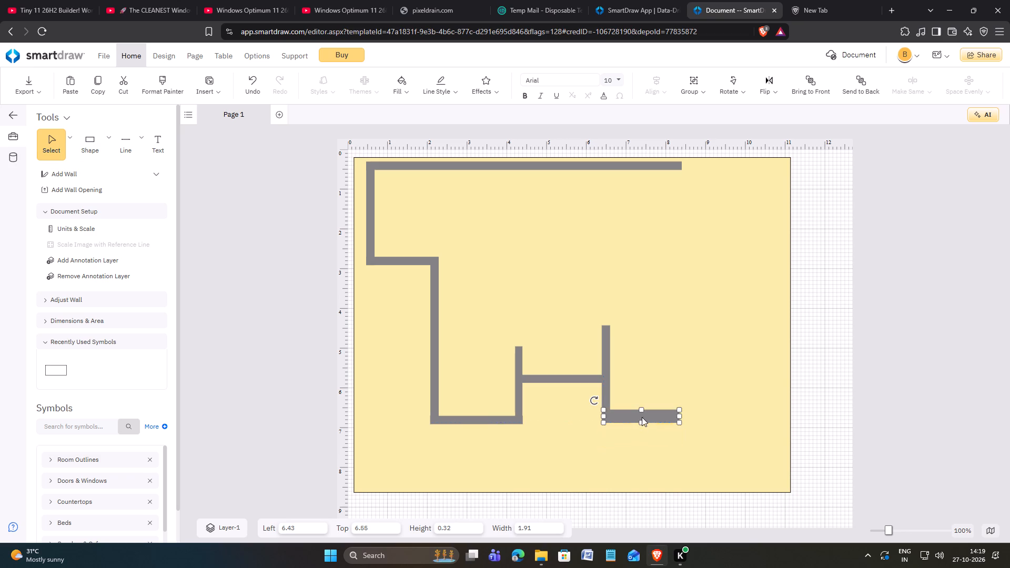
drag(642, 410, 643, 417)
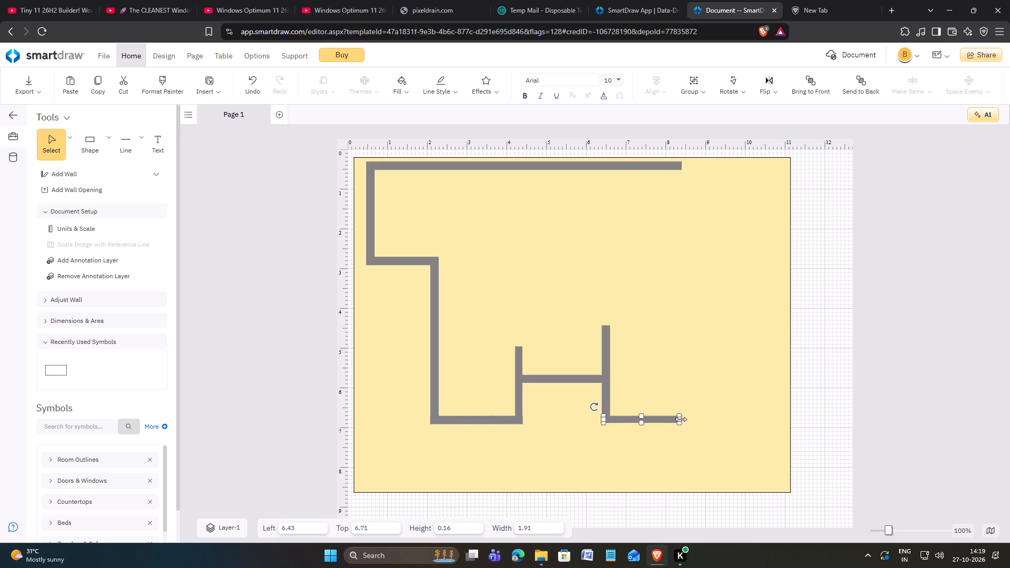
drag(681, 419, 688, 418)
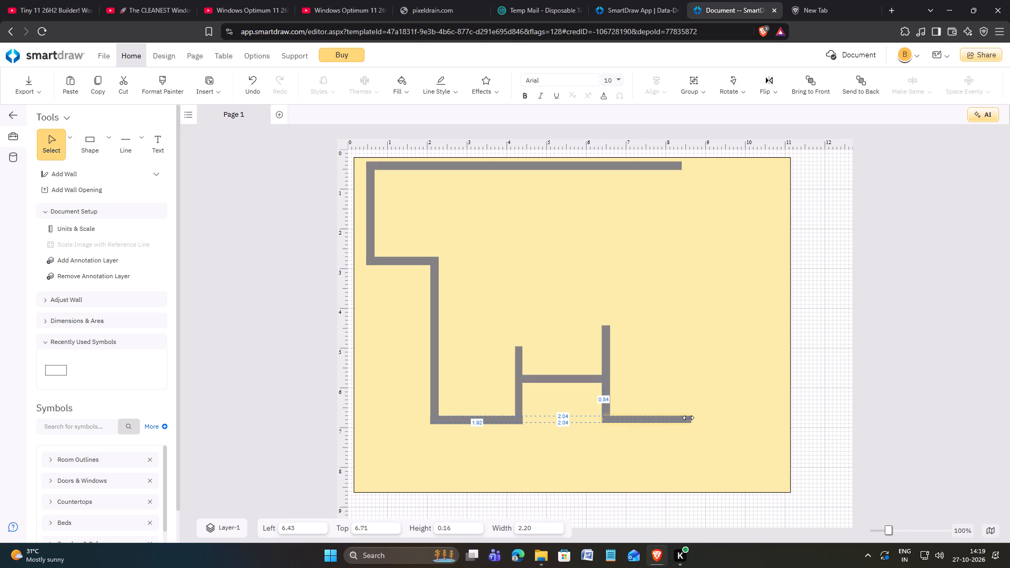
drag(688, 418, 688, 418)
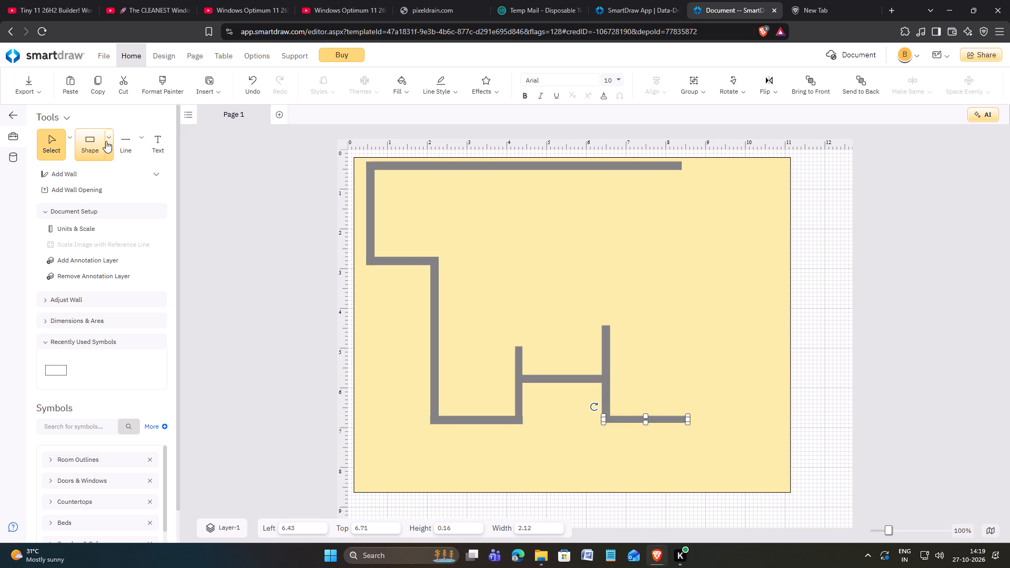
Add a vertical gray wall about 0.18 wide and 2.44 high, rising from the right end of the new bottom wall.
click(106, 141)
click(128, 183)
click(700, 383)
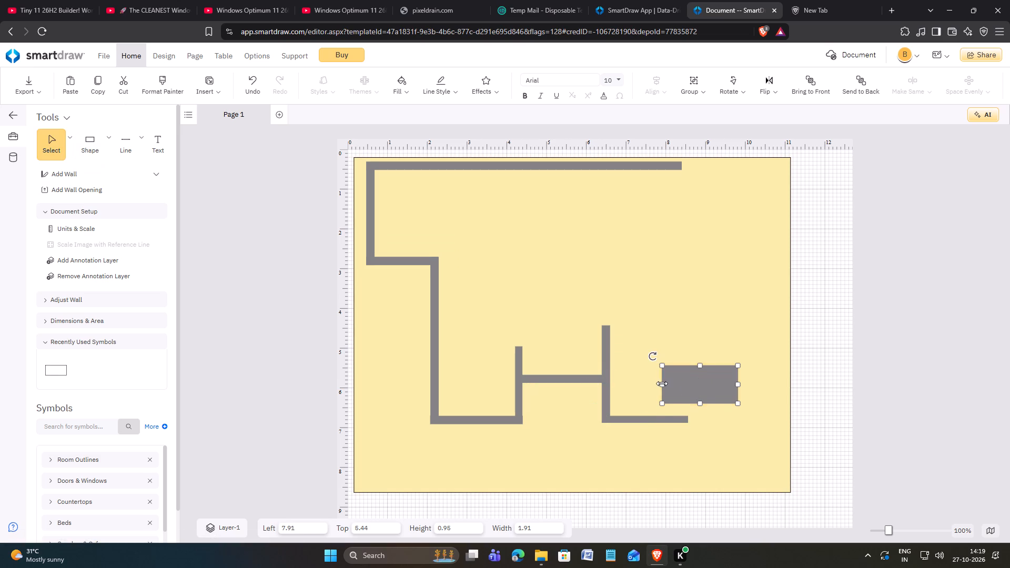
drag(661, 383, 729, 394)
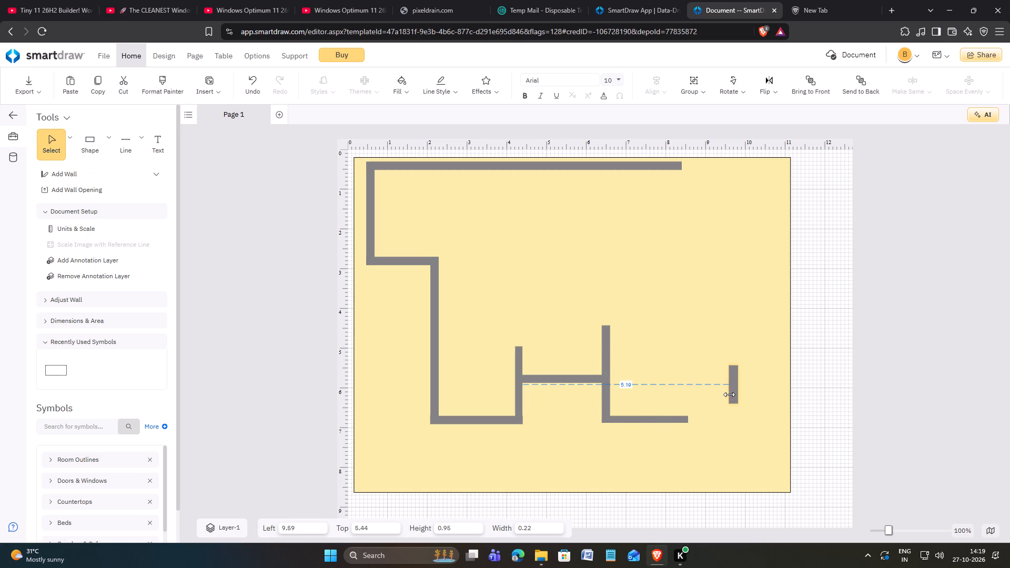
drag(729, 394, 730, 394)
drag(736, 391, 694, 408)
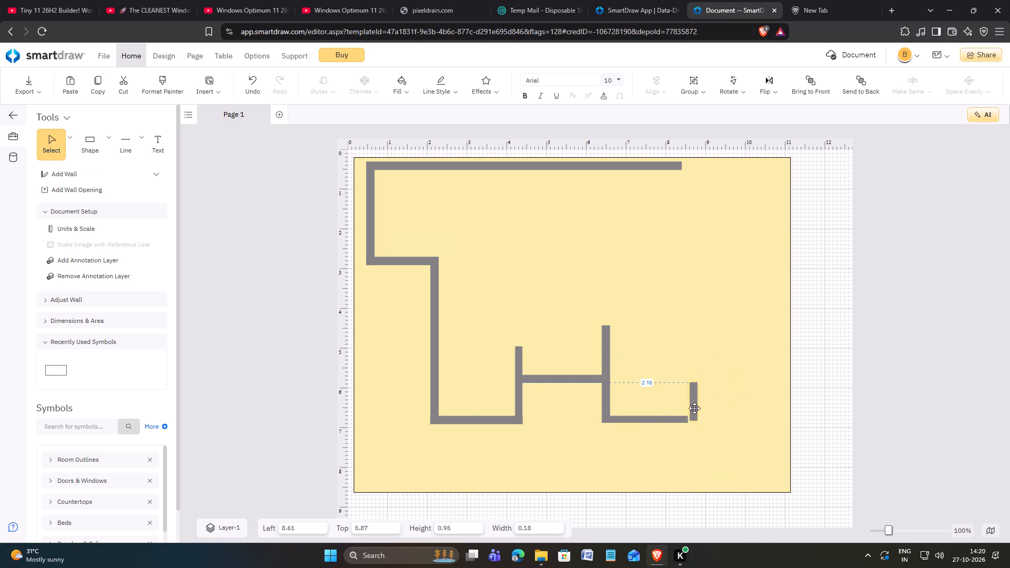
drag(694, 408, 689, 410)
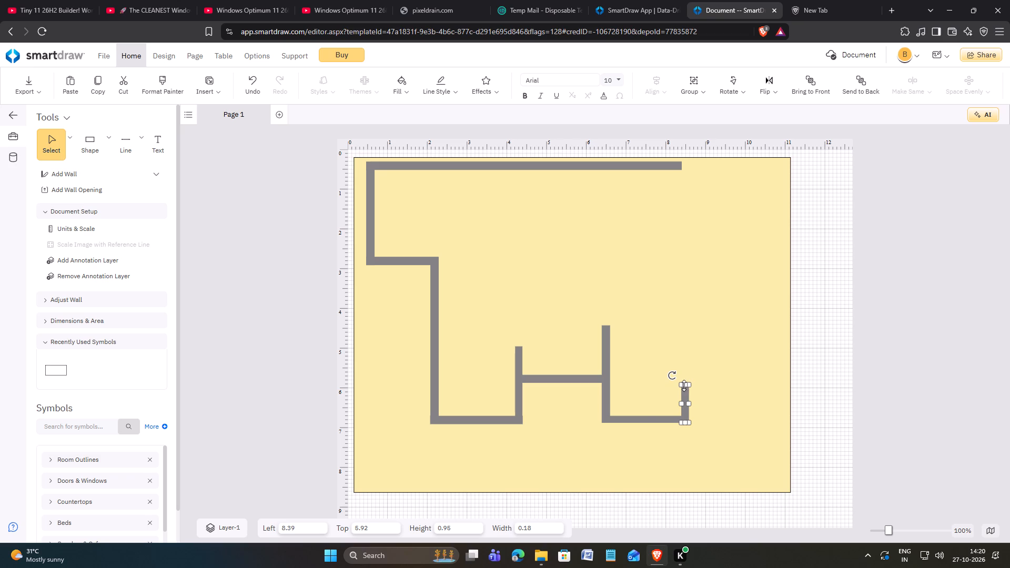
drag(685, 386, 683, 306)
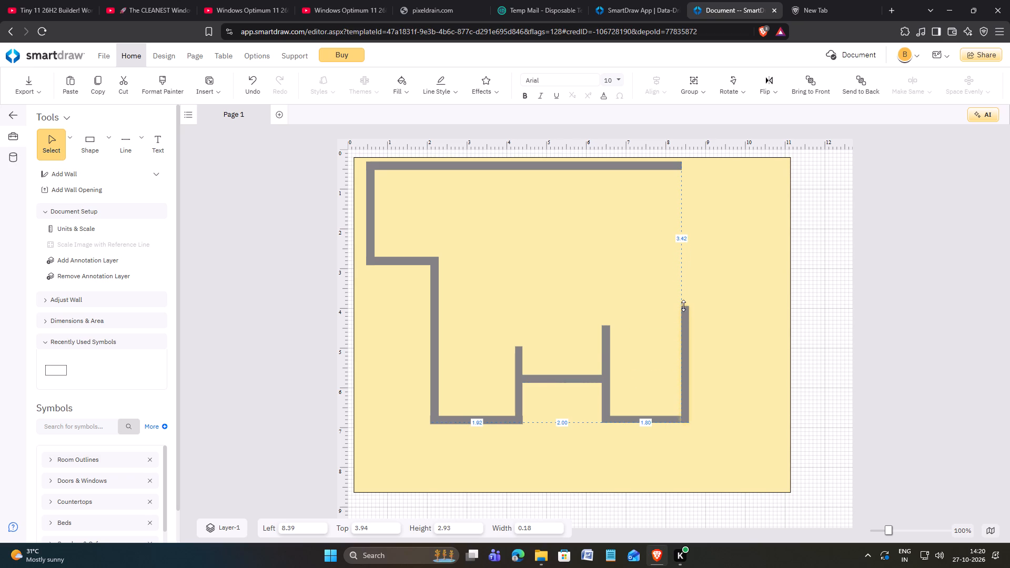
drag(683, 306, 685, 315)
drag(685, 315, 688, 327)
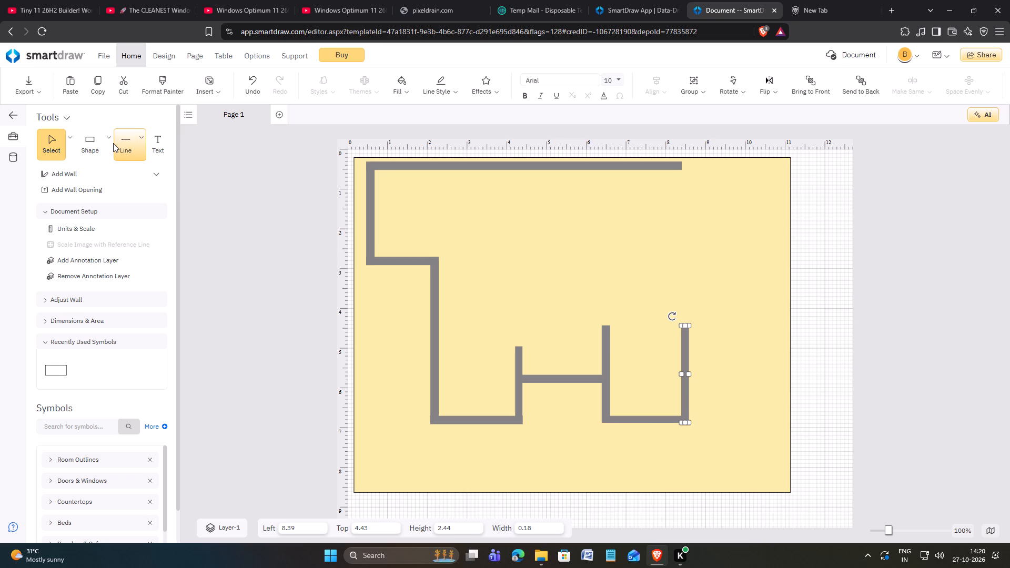
Add a horizontal gray wall about 1.91 wide and 0.19 high, centred across the top of the rightmost vertical wall.
click(106, 145)
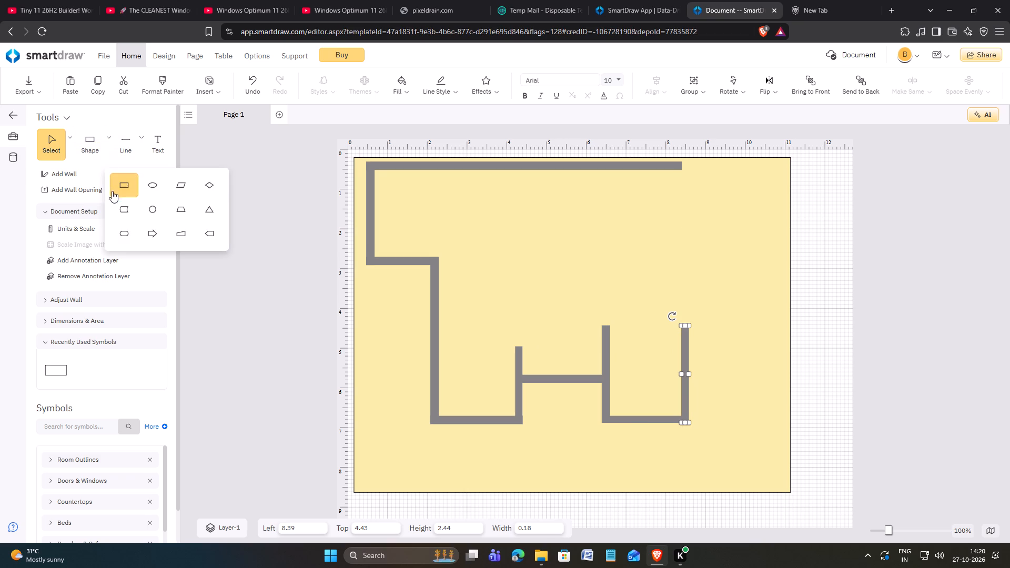
click(122, 187)
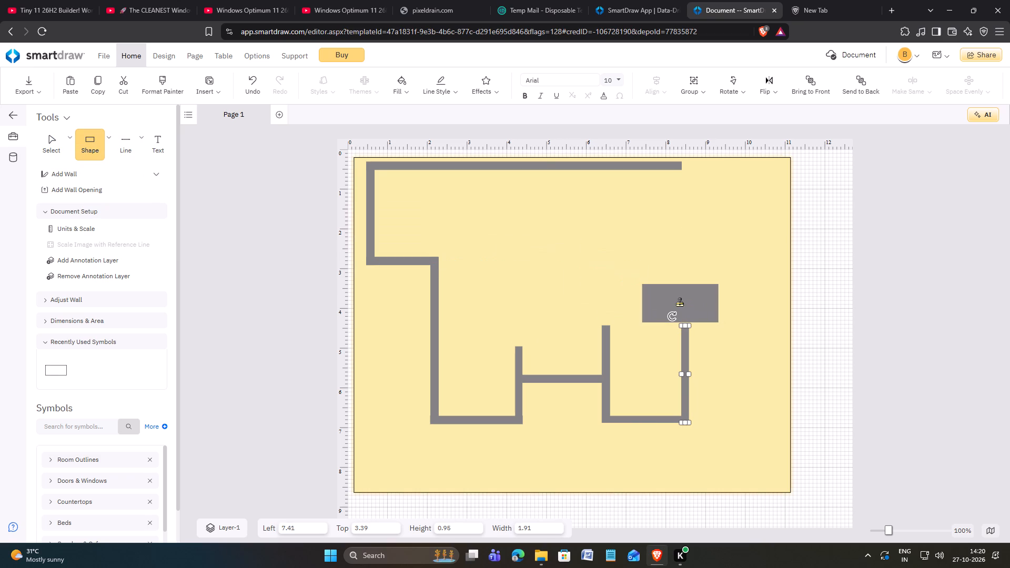
click(680, 303)
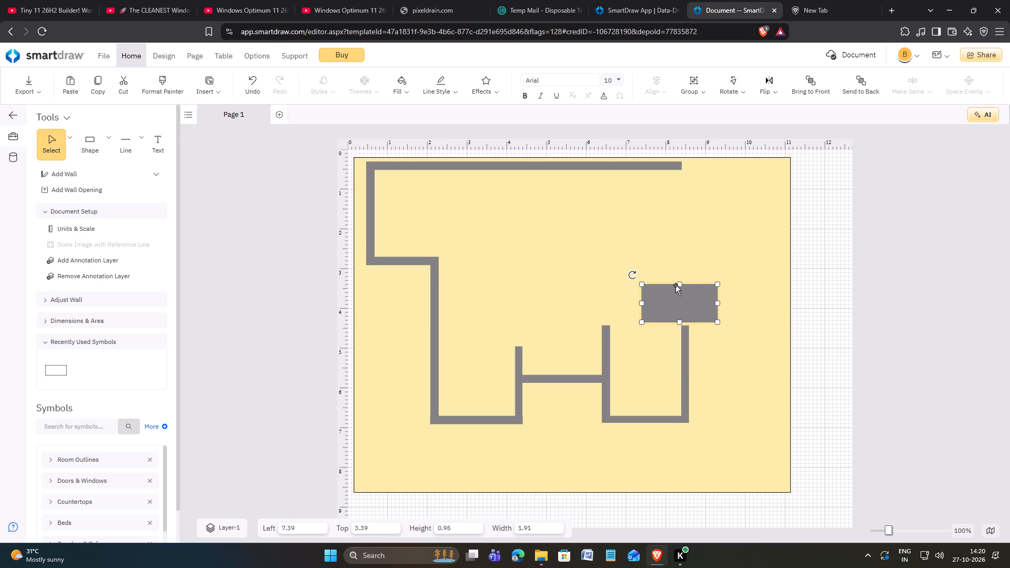
drag(680, 285, 681, 316)
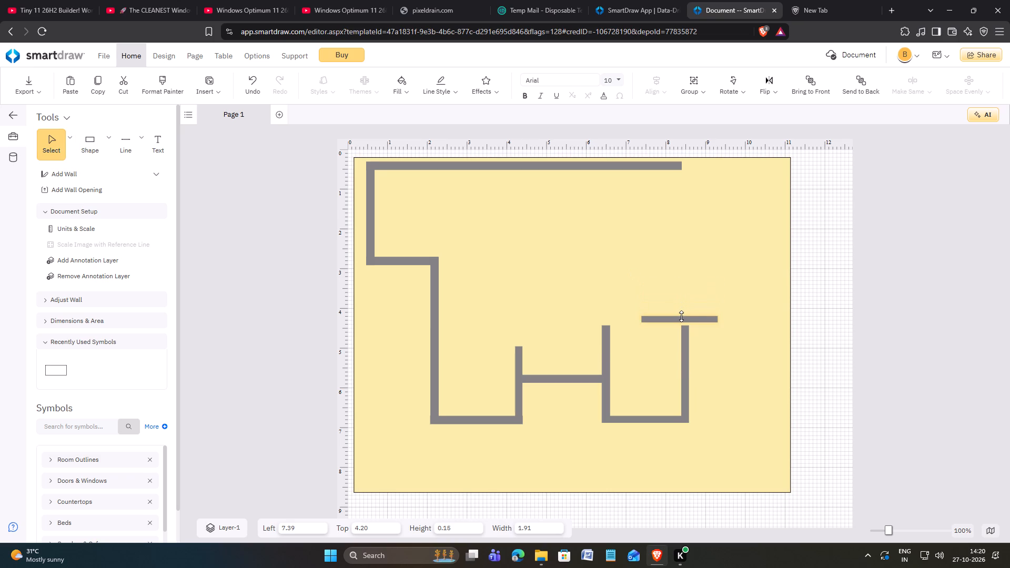
drag(681, 316, 682, 315)
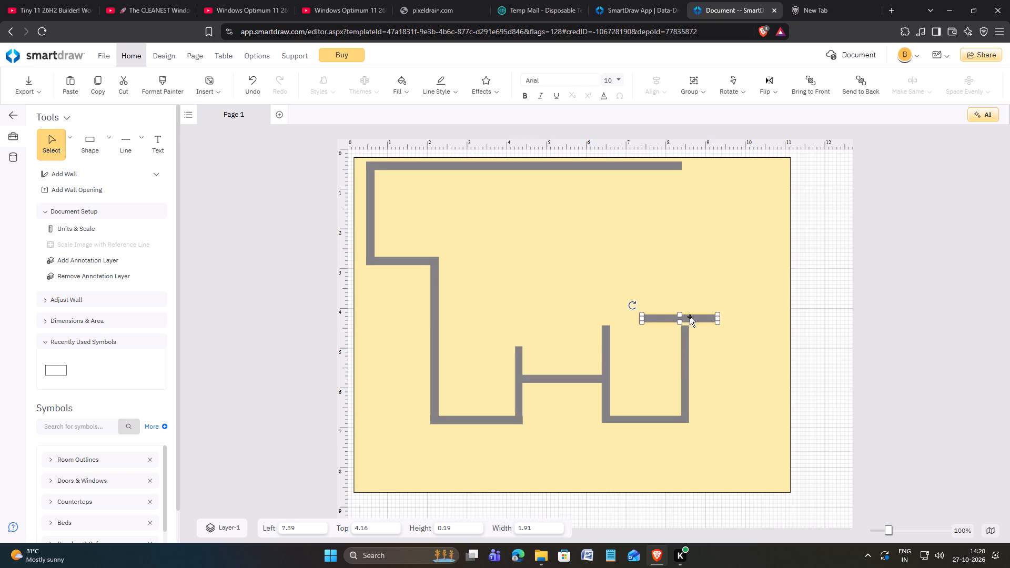
drag(691, 317, 691, 322)
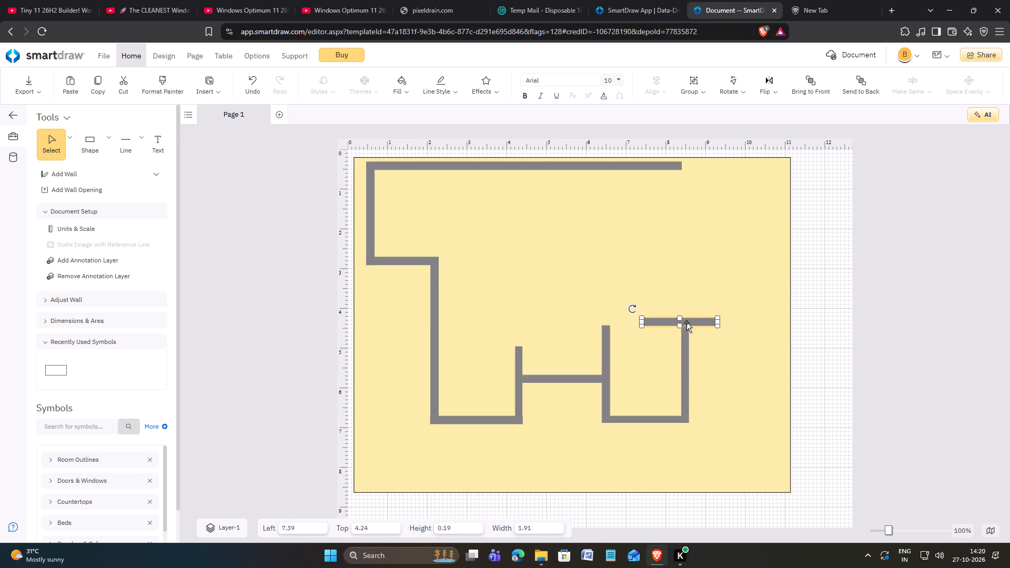
Add a vertical gray wall about 0.16 wide and 1.91 high, rising from the right end of the 1.91-wide horizontal wall.
click(110, 149)
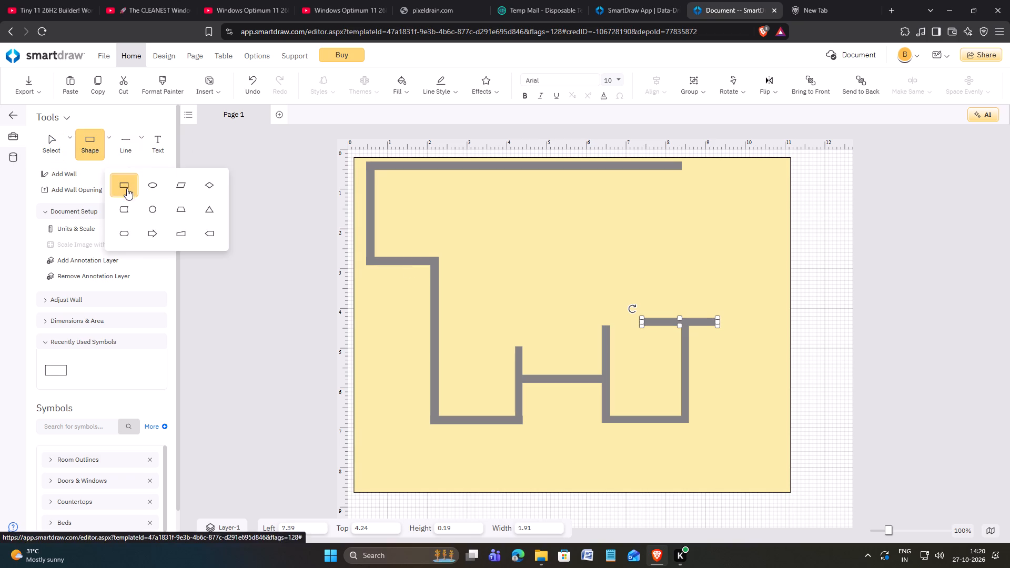
click(127, 188)
click(729, 293)
drag(692, 293, 713, 295)
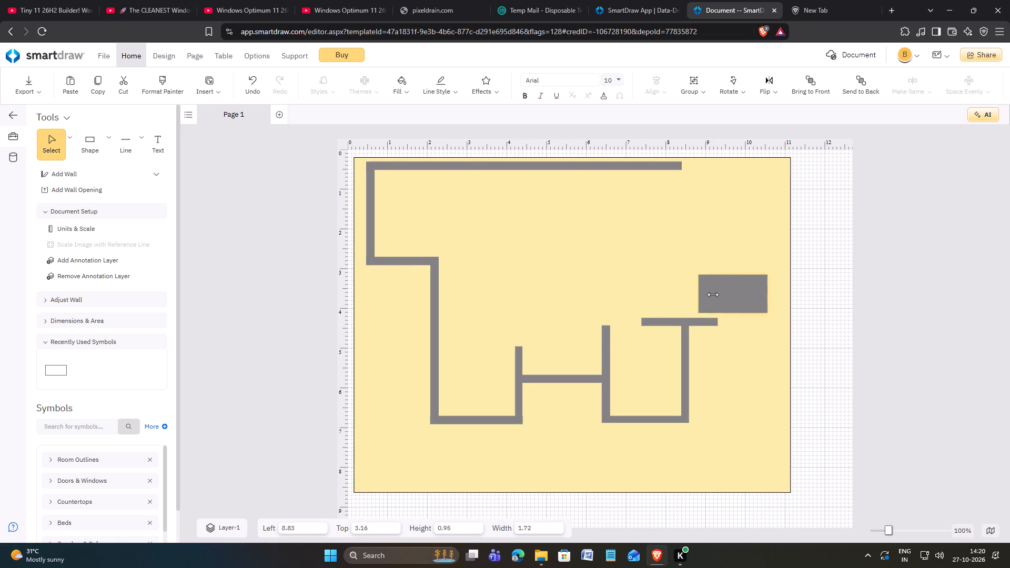
drag(713, 295, 761, 305)
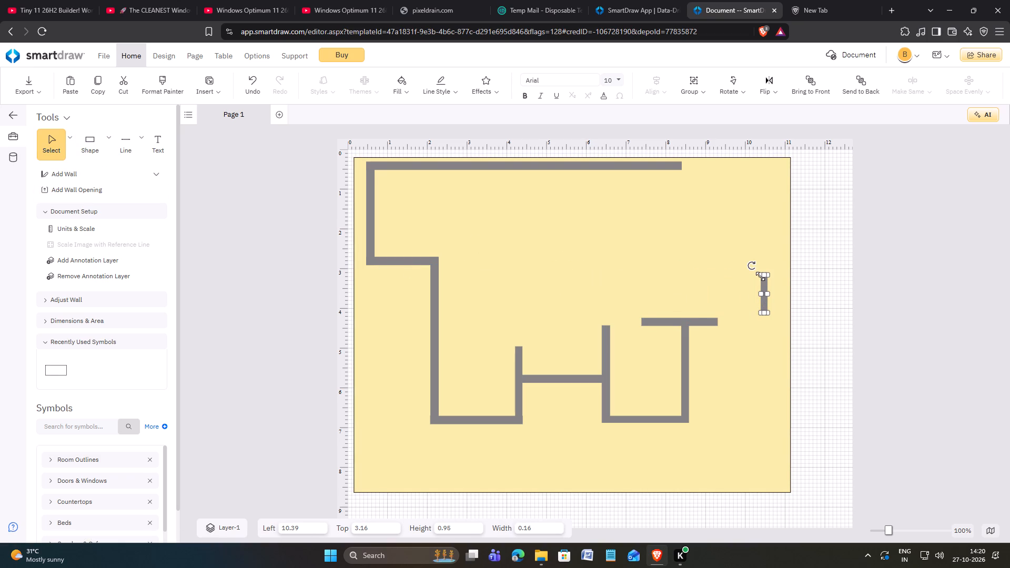
drag(763, 277, 761, 237)
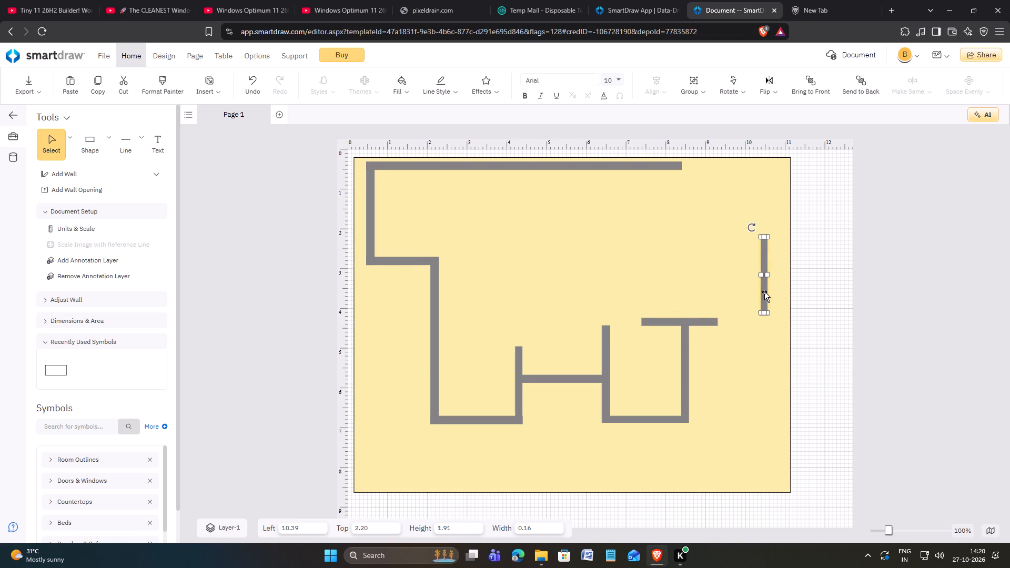
drag(764, 292, 720, 307)
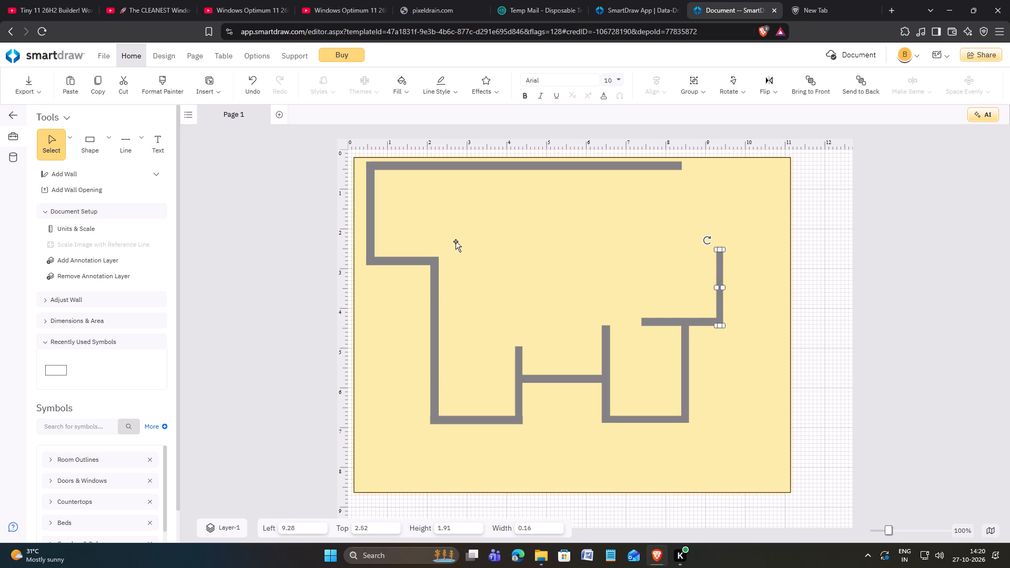
Add a horizontal gray wall about 1.91 wide and 0.20 high, running left from the top of the rightmost vertical wall.
click(107, 143)
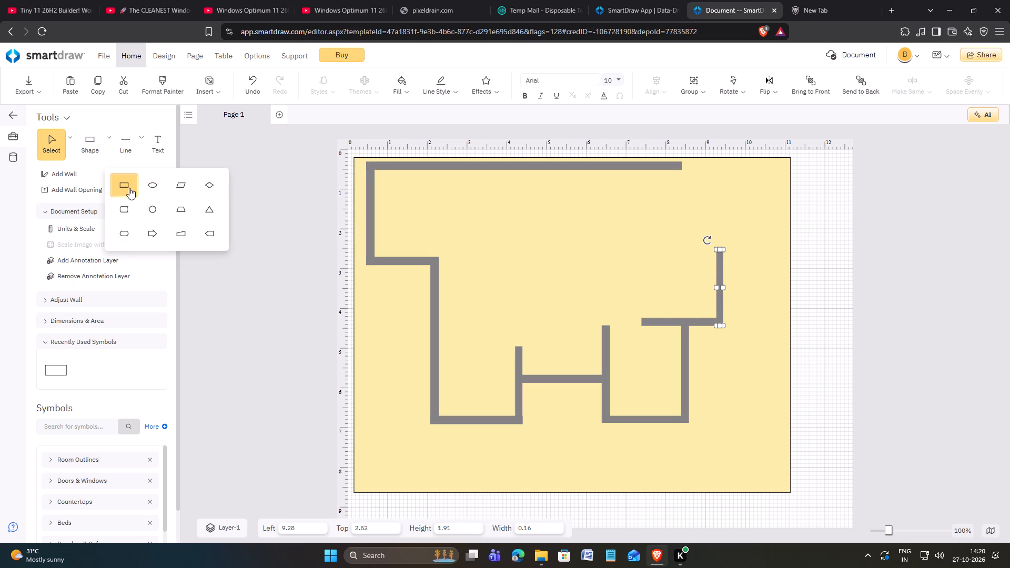
click(127, 188)
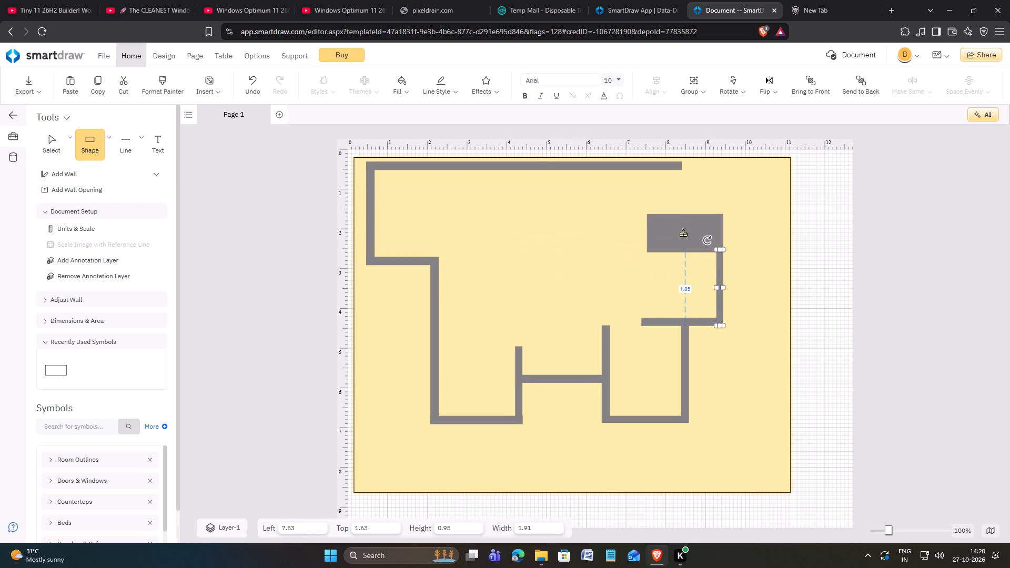
click(683, 232)
drag(684, 212, 685, 241)
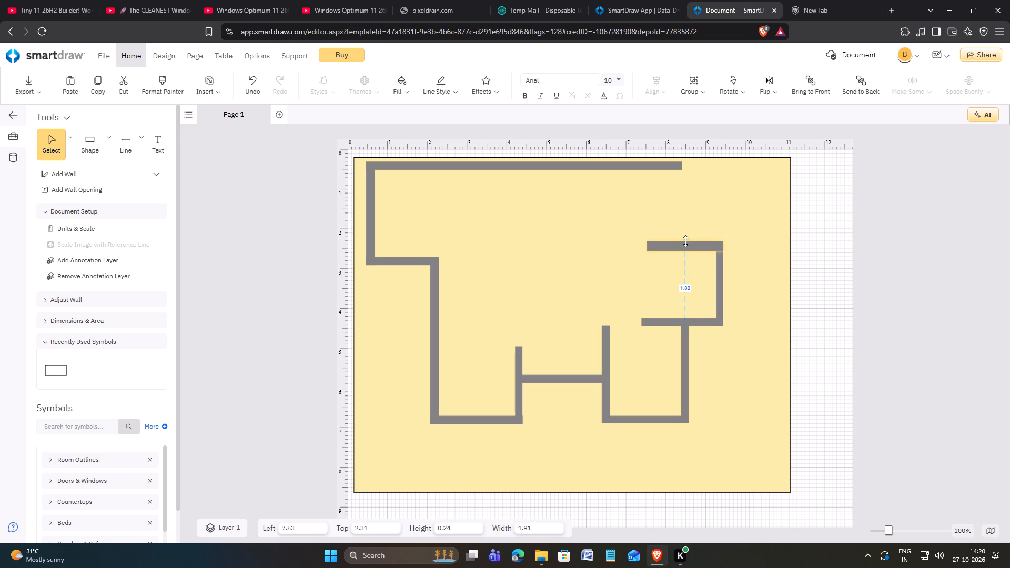
drag(685, 241, 685, 243)
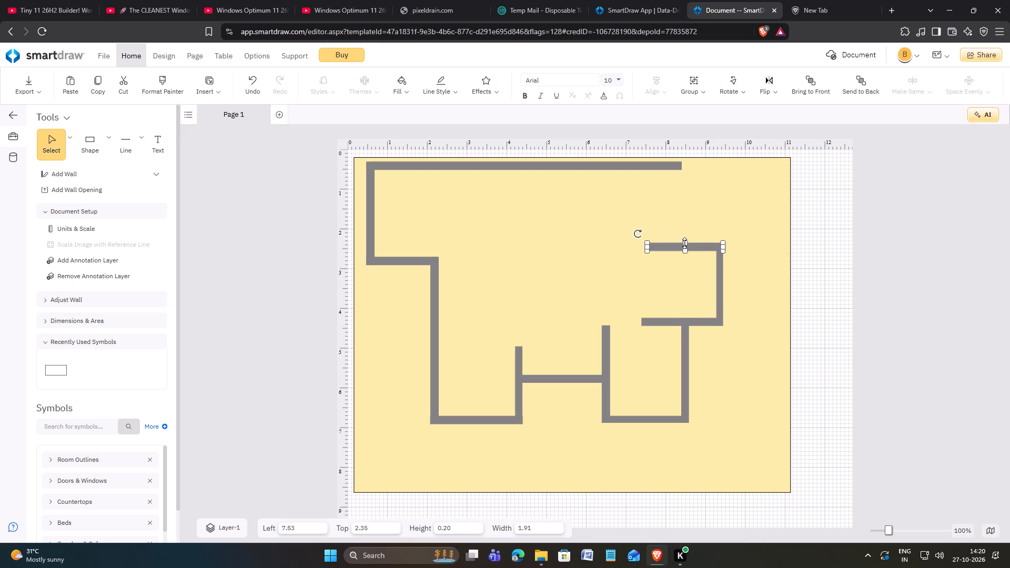
Add a vertical gray wall about 0.18 wide and 2.07 high, from the upper right horizontal wall up to the top wall's level.
click(111, 136)
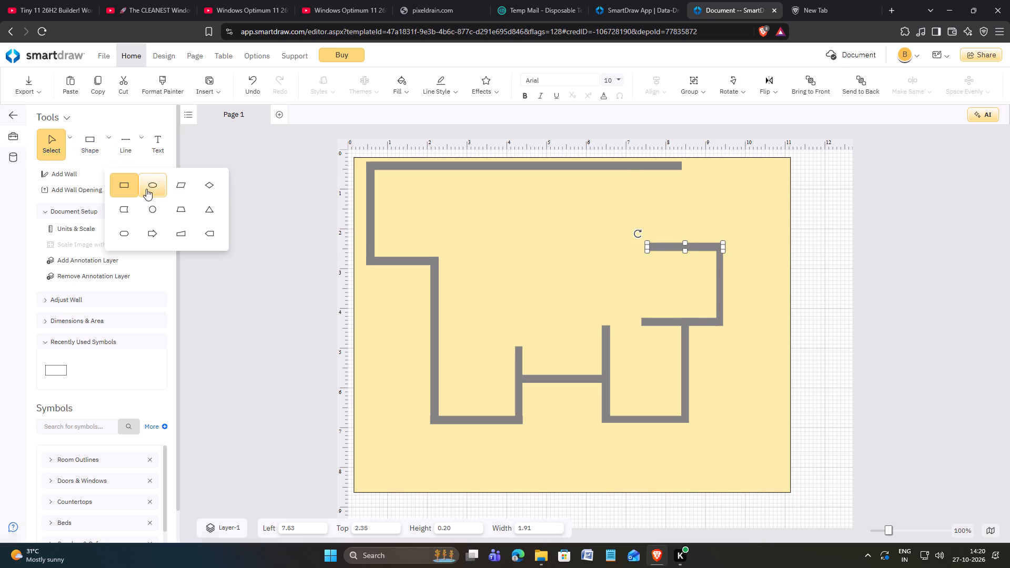
click(133, 187)
click(680, 199)
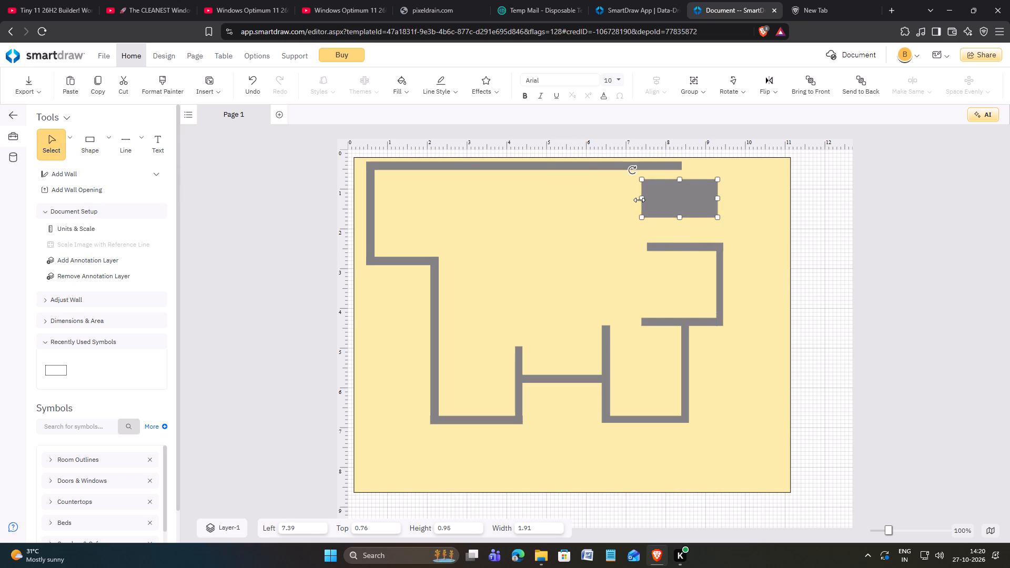
drag(639, 200, 711, 201)
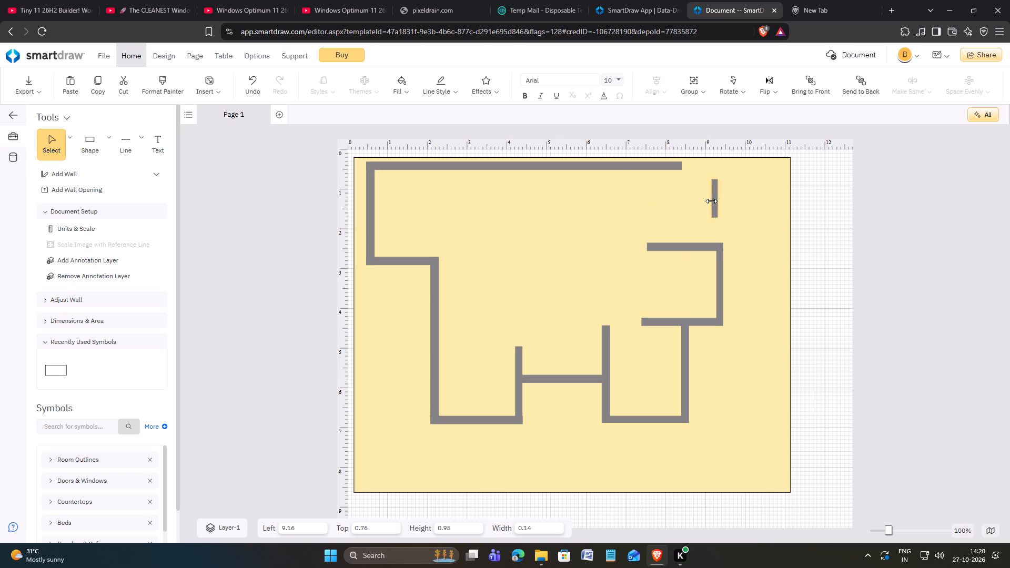
drag(711, 201, 710, 201)
drag(713, 206, 702, 232)
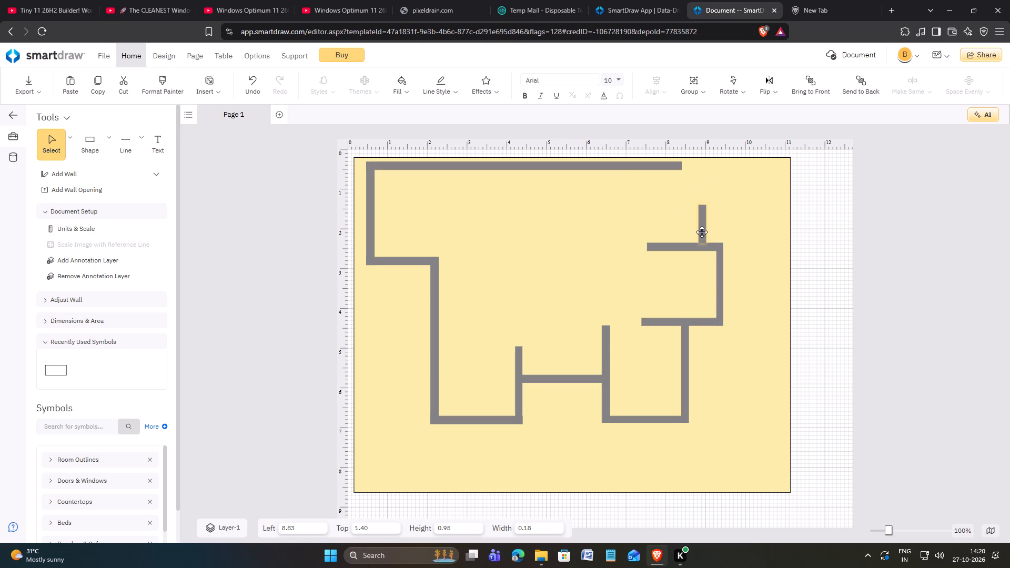
drag(702, 232, 702, 232)
drag(702, 205, 699, 166)
drag(699, 166, 699, 164)
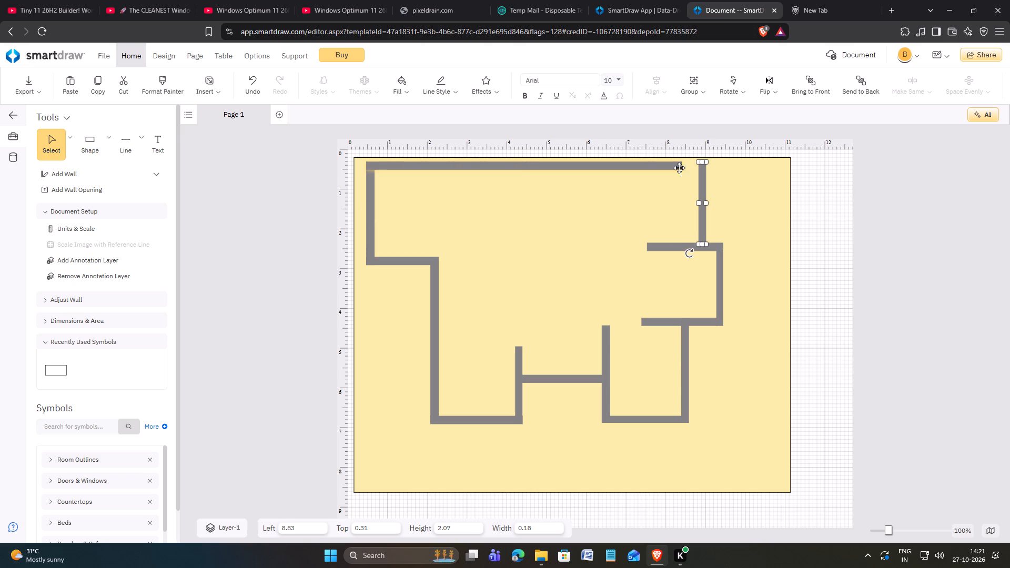
Extend the top horizontal wall rightward to a width of about 8.51 so it meets the upper right vertical wall.
click(679, 168)
drag(682, 167, 705, 169)
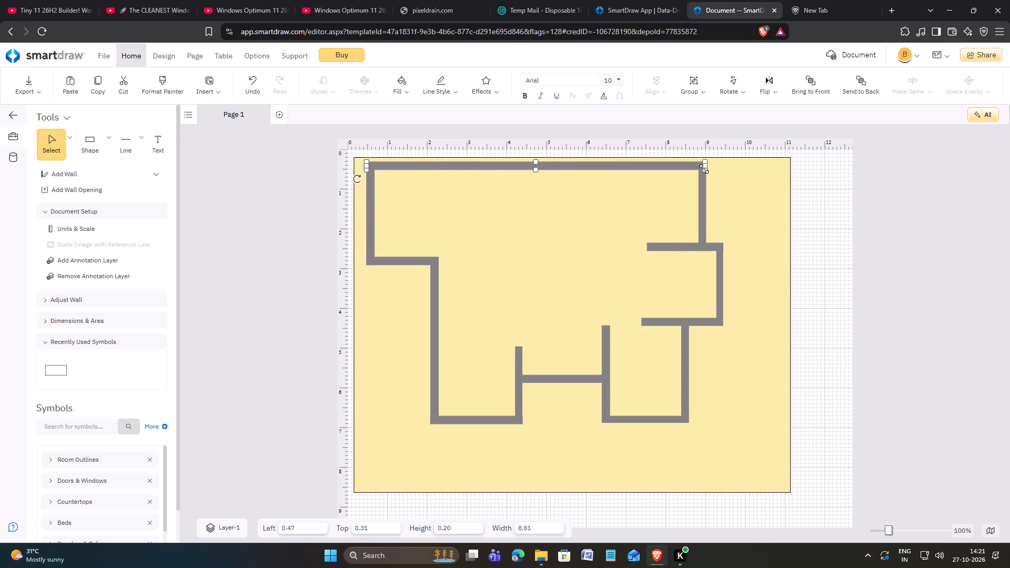
Extend the vertical wall at the right end of the short lower connecting wall upward to a height of about 3.32.
click(814, 245)
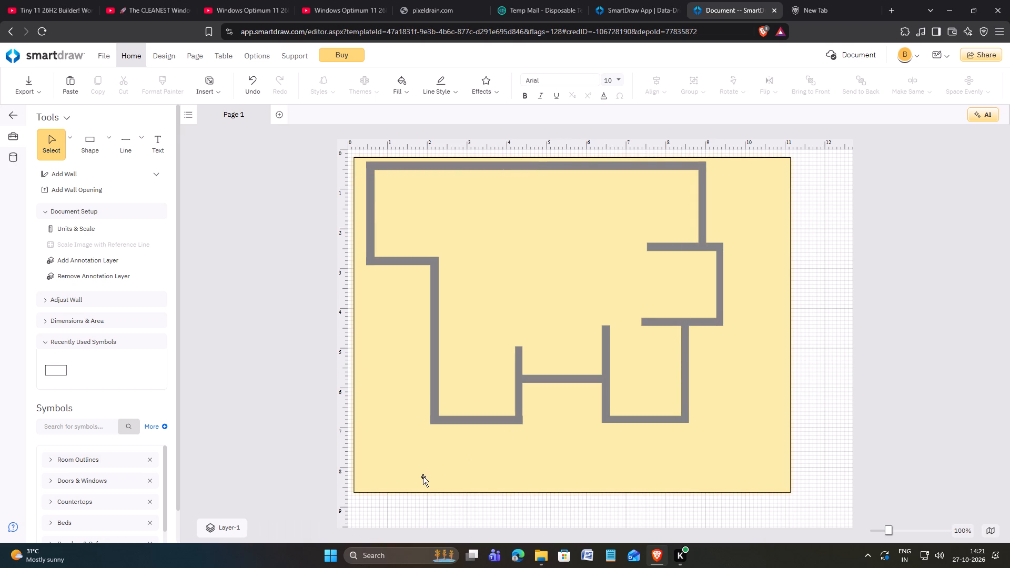
click(605, 355)
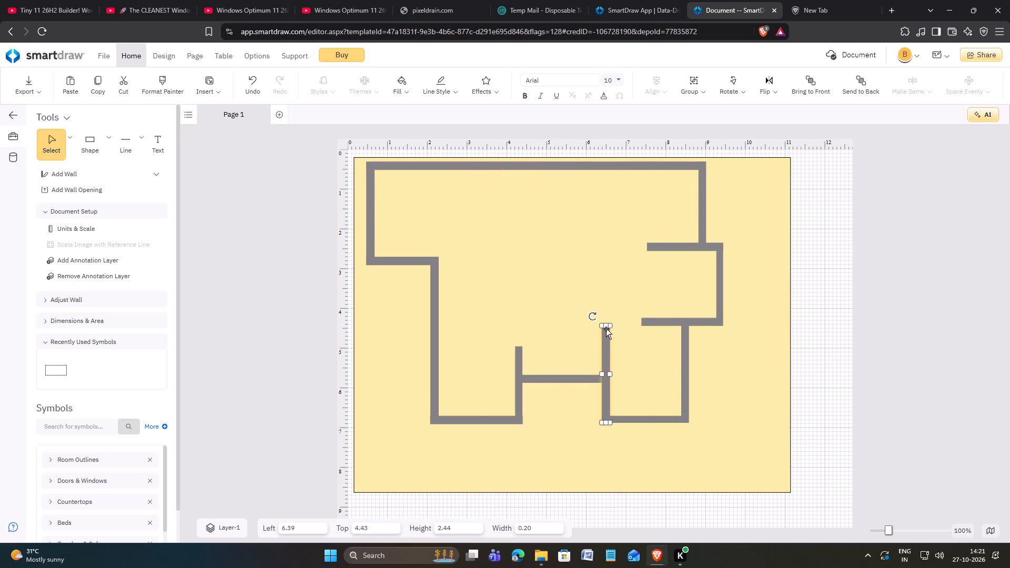
drag(605, 326, 607, 287)
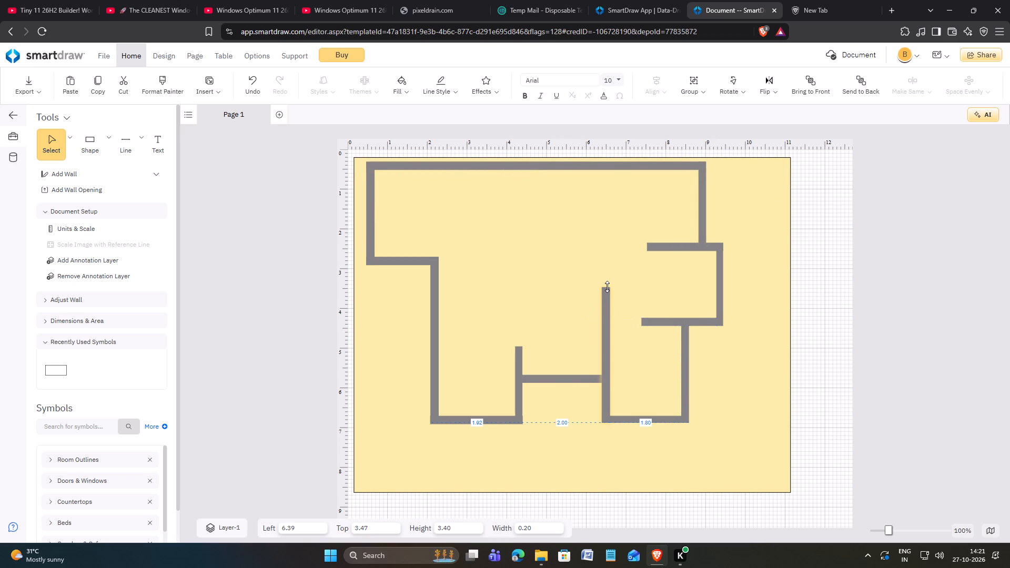
drag(607, 287, 608, 291)
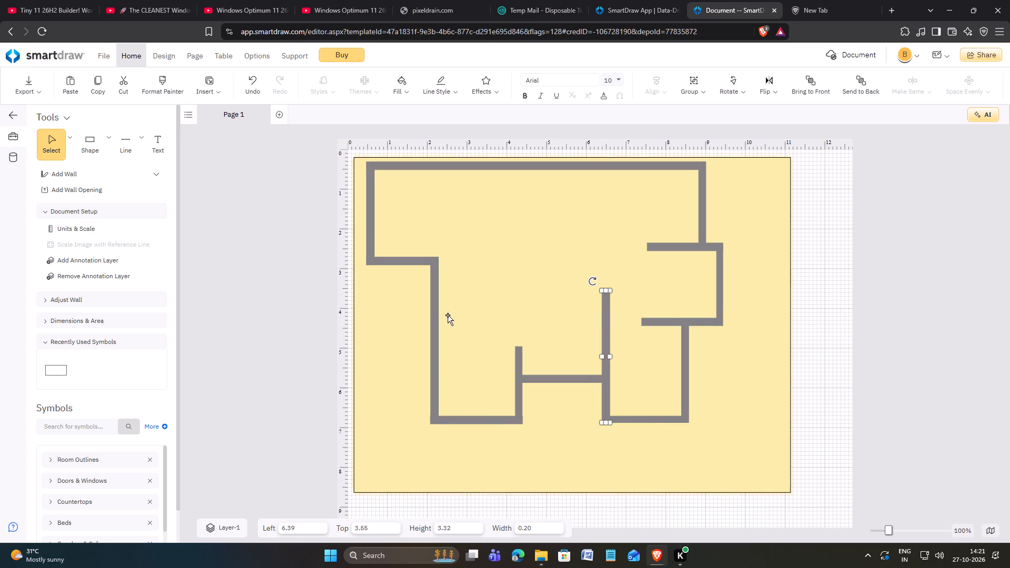
Add a horizontal gray wall about 1.91 wide and 0.19 high, running left from the top of the 3.32-high vertical wall.
click(110, 147)
click(126, 180)
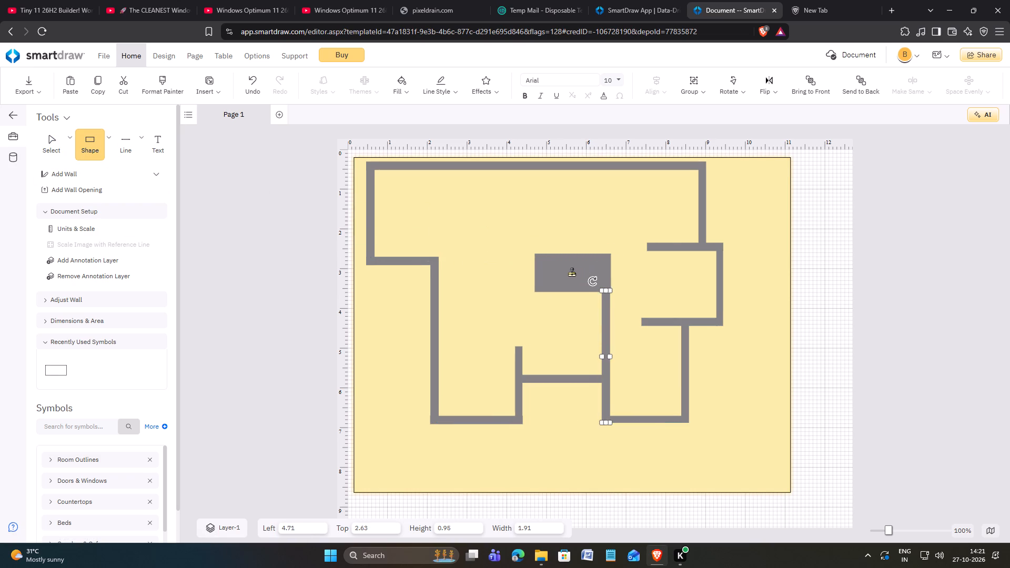
click(572, 273)
drag(571, 254, 573, 272)
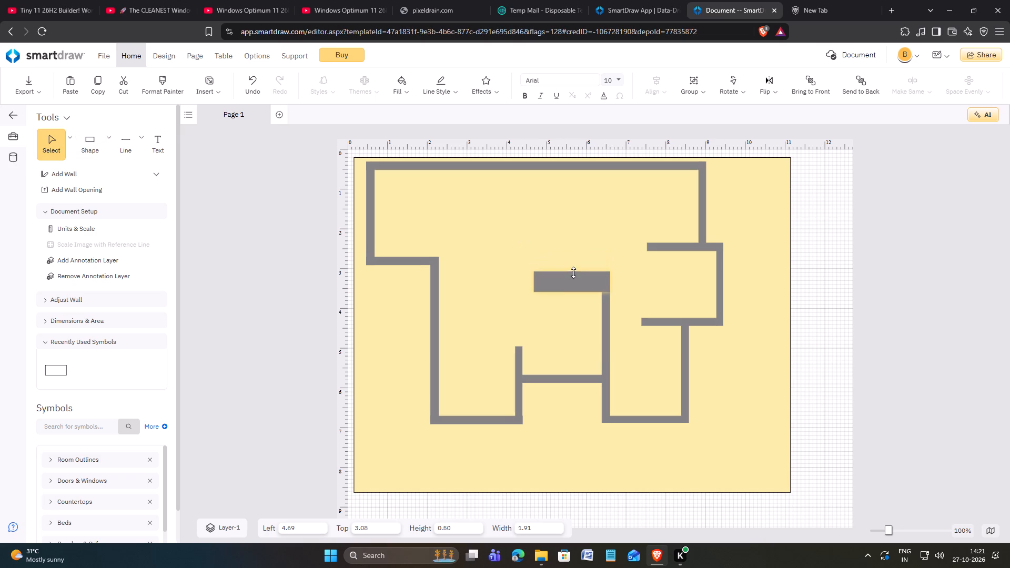
drag(573, 272, 574, 284)
Extend the vertical wall at the left end of the short lower connecting wall upward to a length of about 3.47.
click(516, 360)
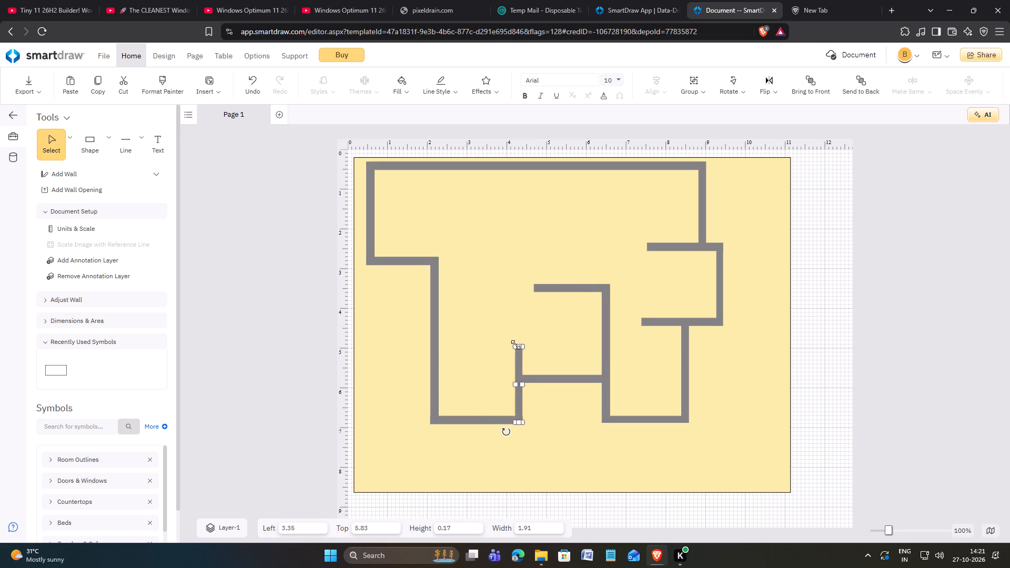
drag(519, 347, 521, 280)
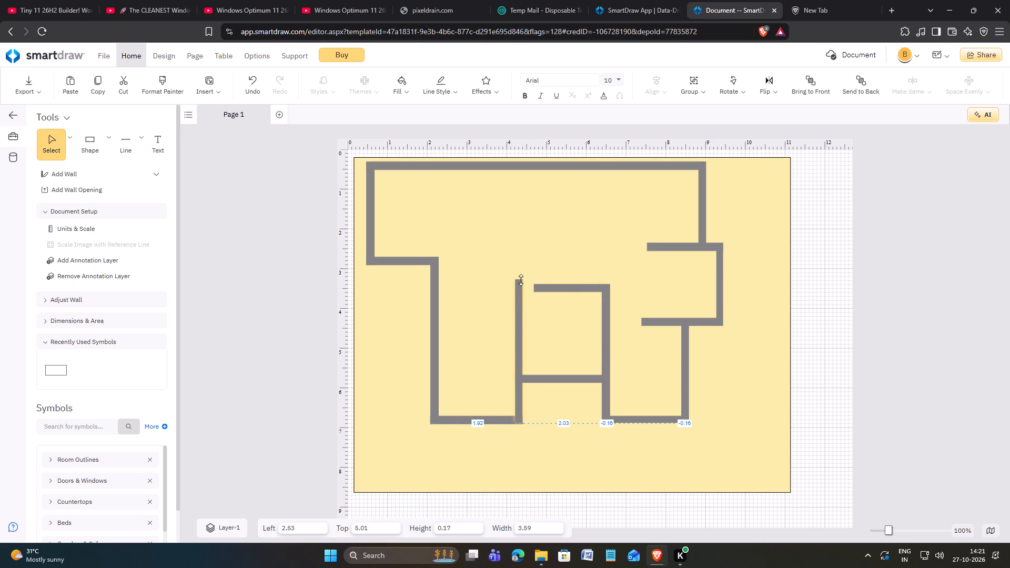
drag(521, 280, 522, 285)
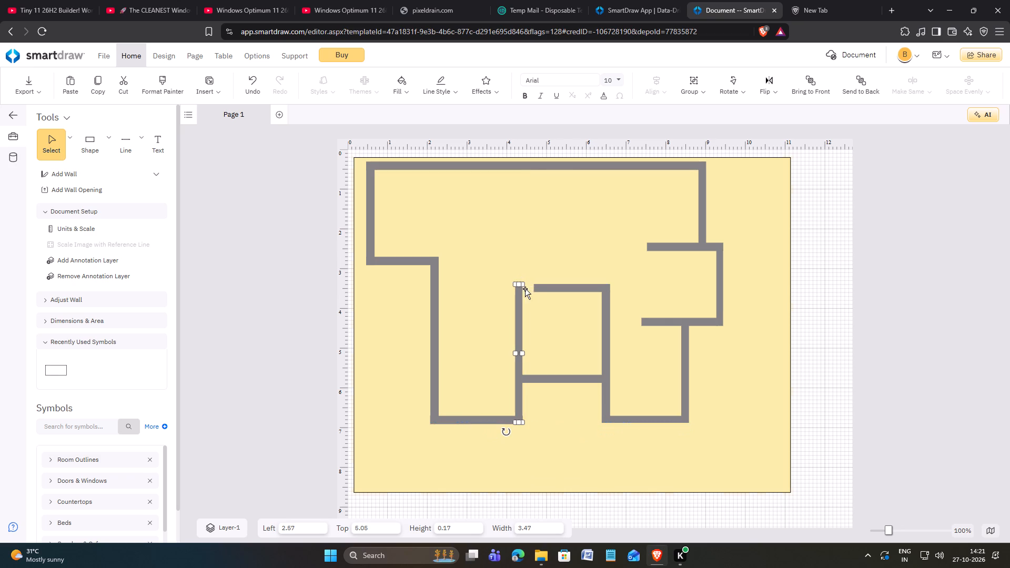
Shorten the central room's upper horizontal wall from its left end to a width of about 1.55, widening the doorway gap.
click(538, 290)
drag(534, 287, 546, 289)
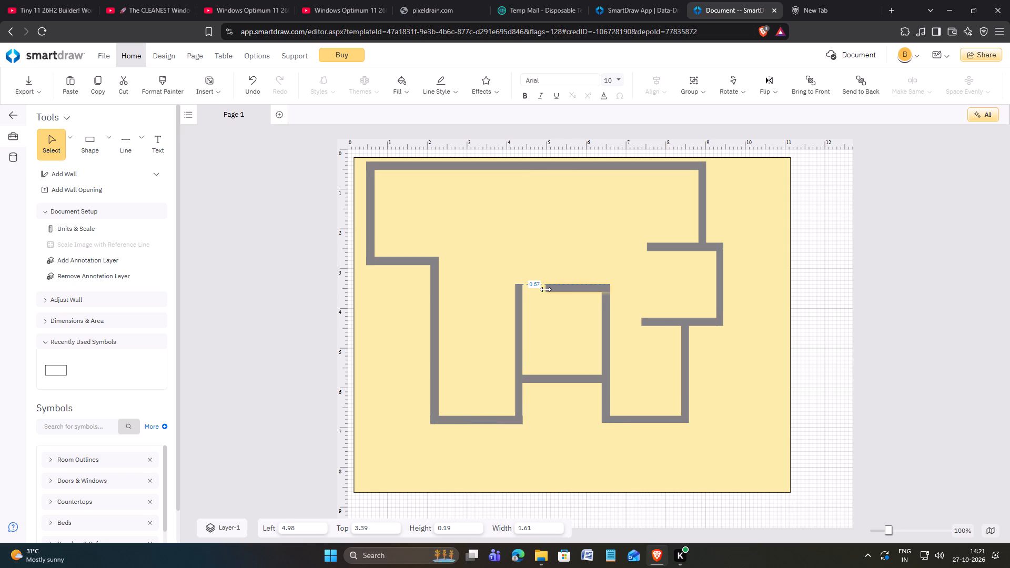
drag(546, 289, 548, 289)
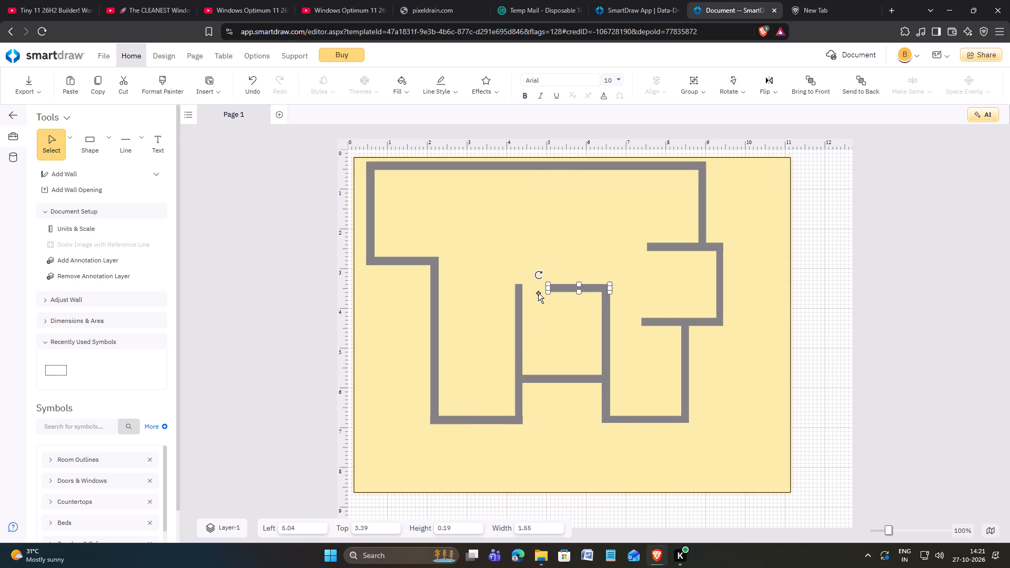
Extend the long left vertical wall upward past the horizontal wall it meets, to a length of about 4.63.
click(436, 267)
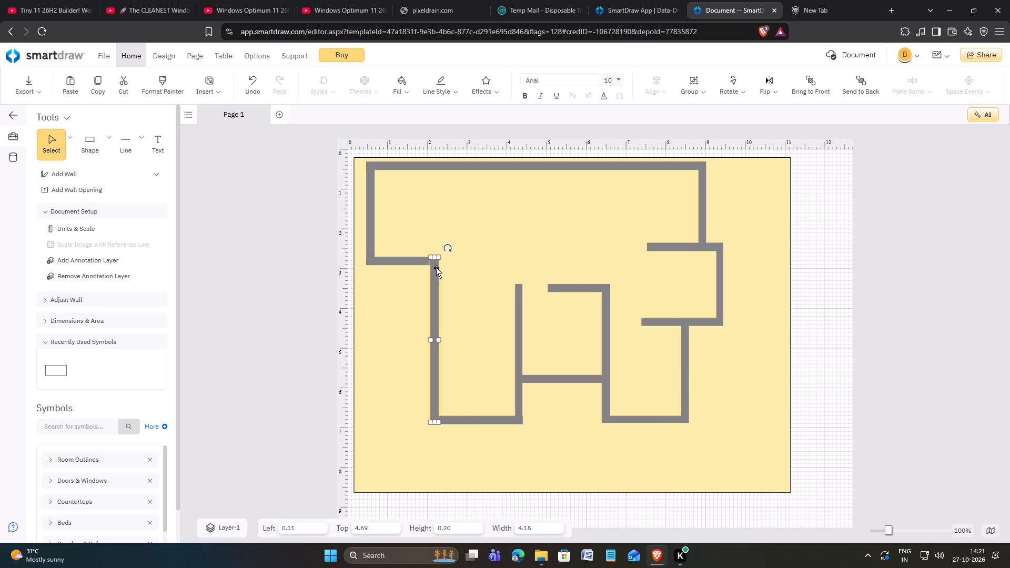
drag(435, 258, 436, 238)
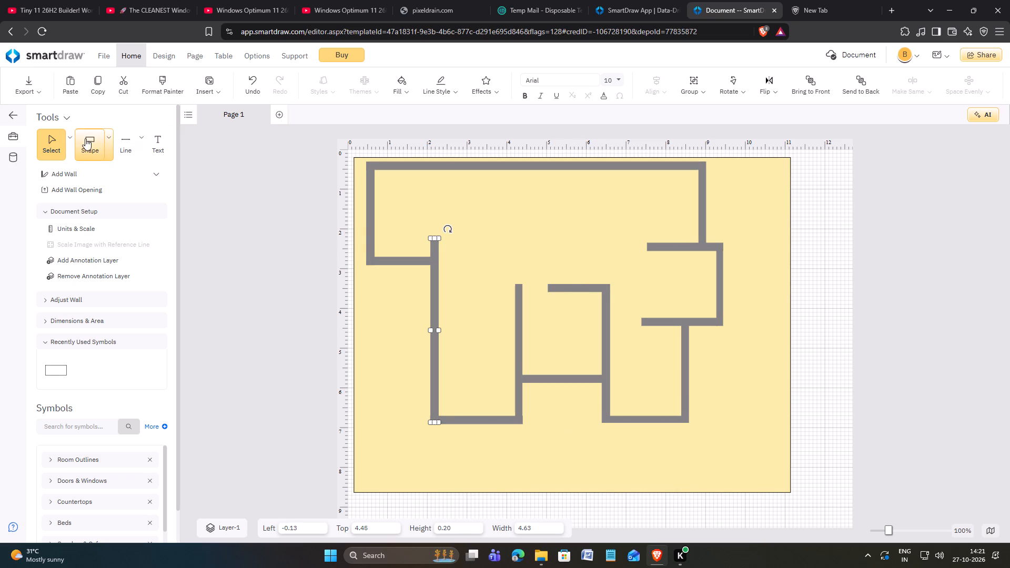
Add a vertical gray wall about 0.21 wide and 1.27 high, hanging from the top wall in line with the long left vertical wall.
click(110, 141)
click(124, 186)
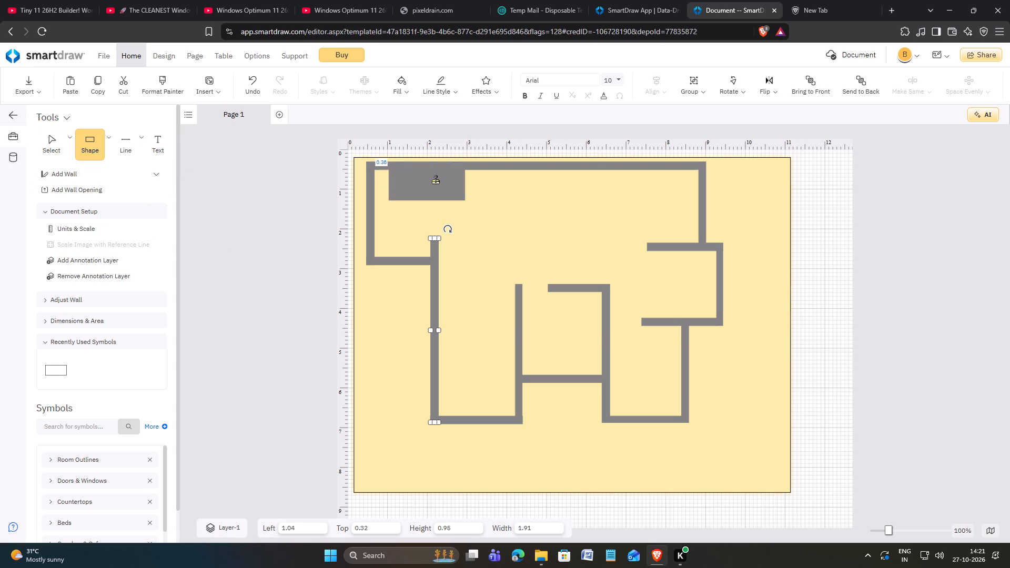
click(436, 181)
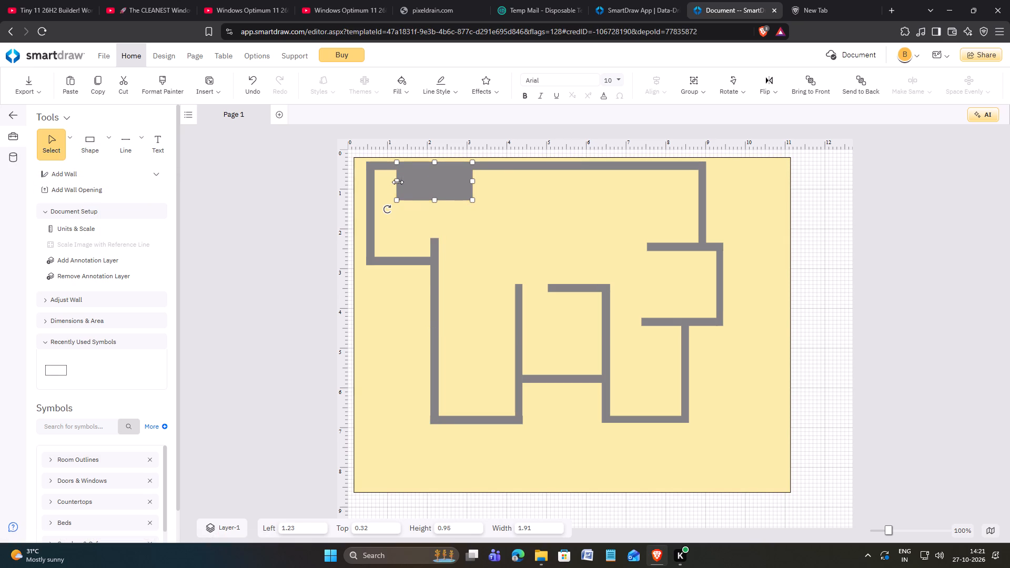
drag(399, 182, 435, 184)
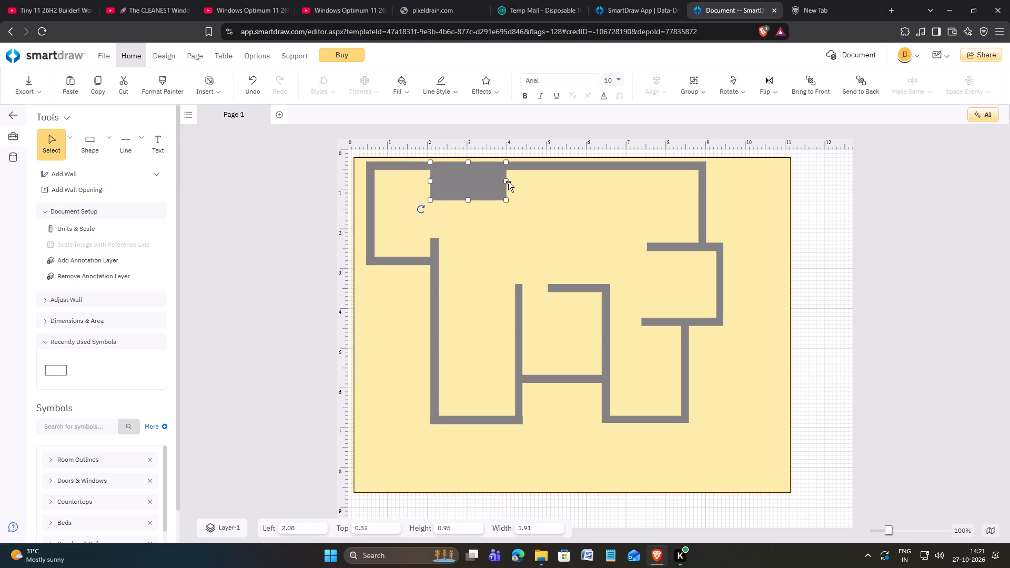
drag(507, 181, 439, 187)
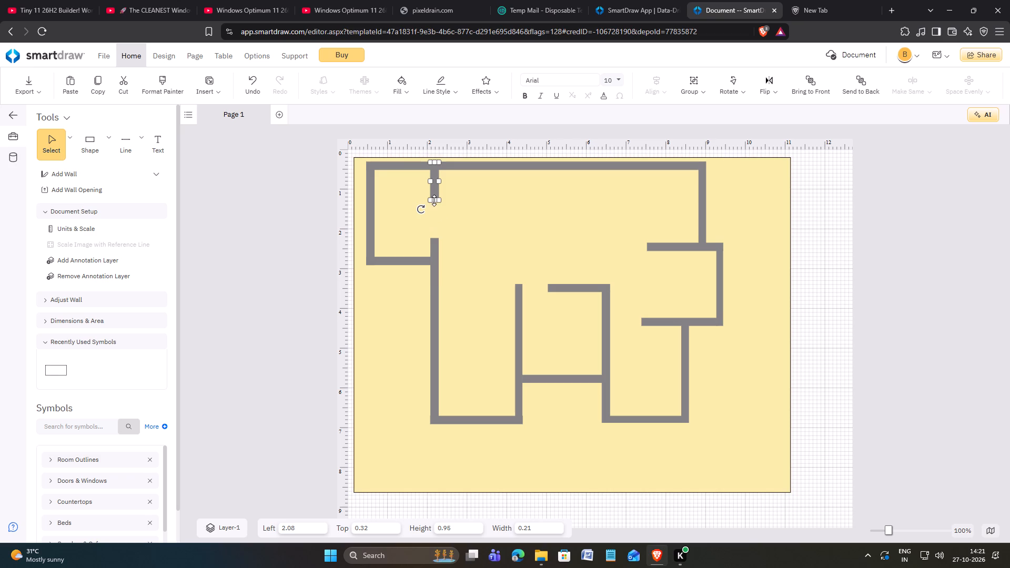
drag(433, 200, 438, 212)
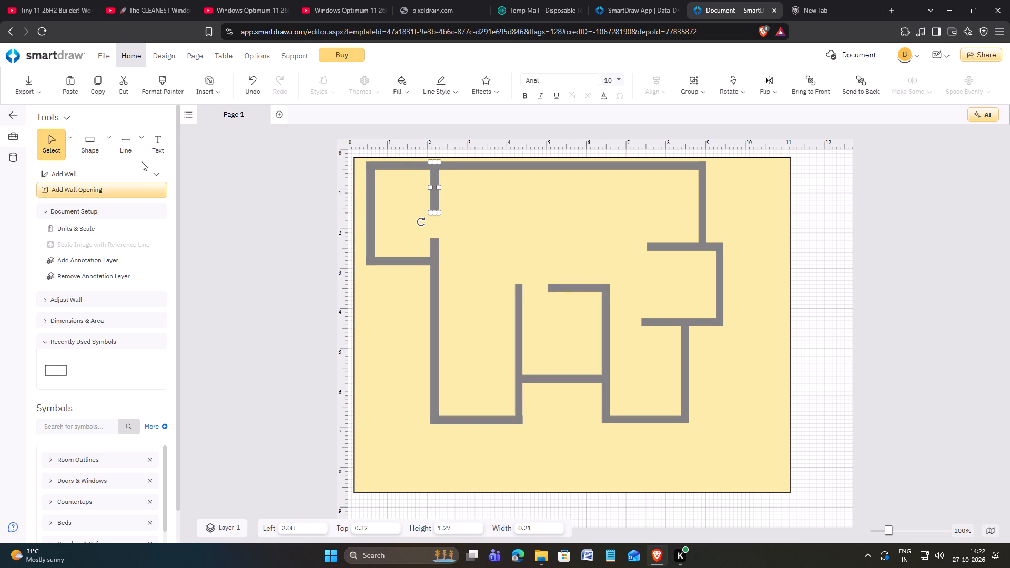
Add a vertical gray wall about 0.17 wide and 2.15 high, descending from the top wall at a left position of about 3.71.
click(108, 144)
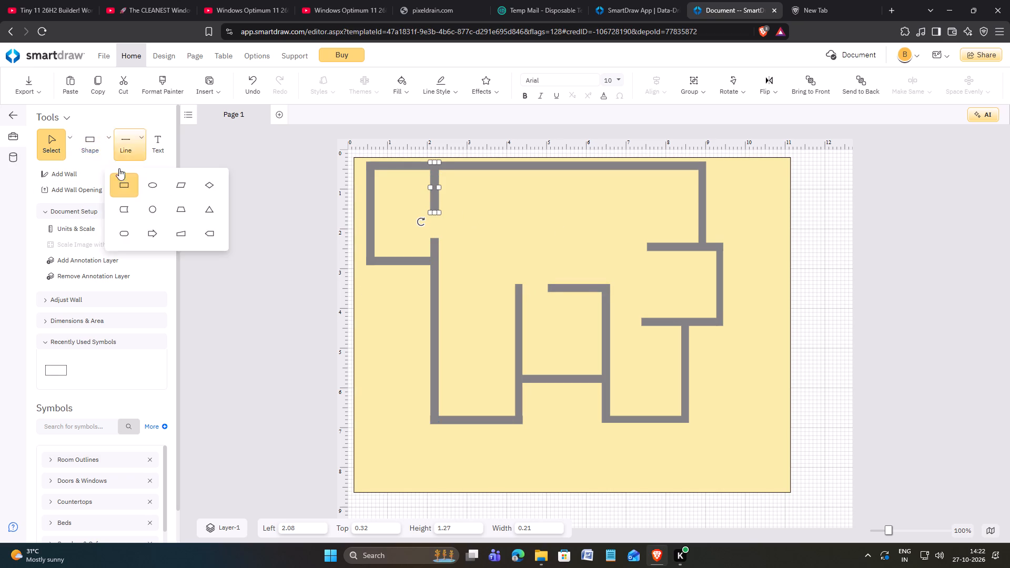
click(129, 183)
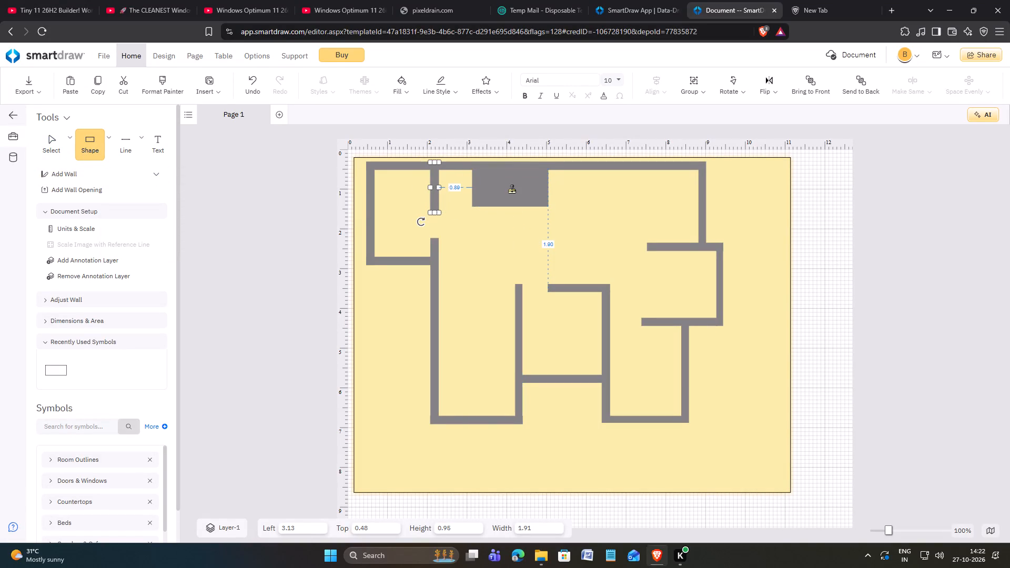
click(512, 190)
drag(472, 189, 475, 189)
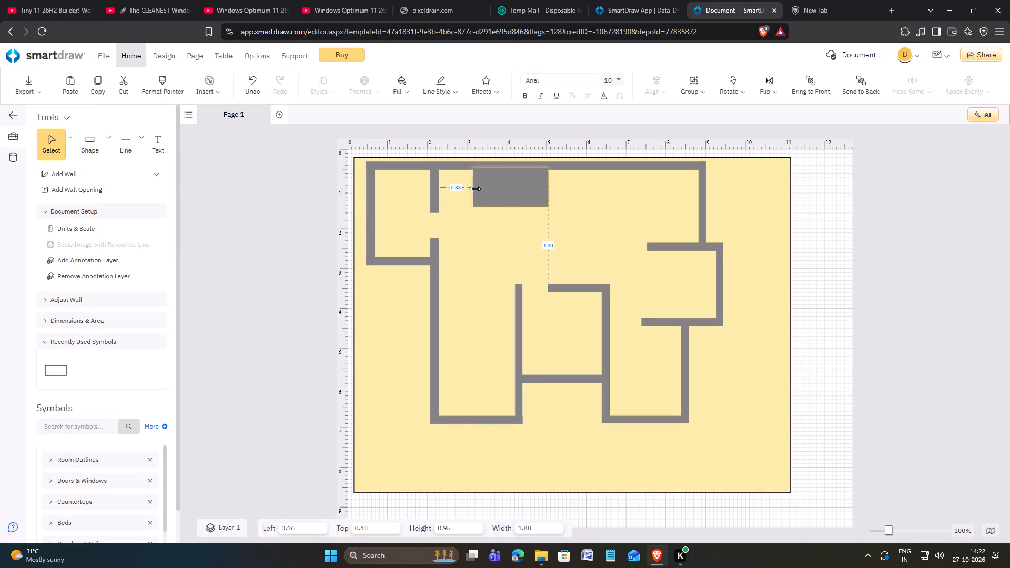
drag(475, 189, 540, 198)
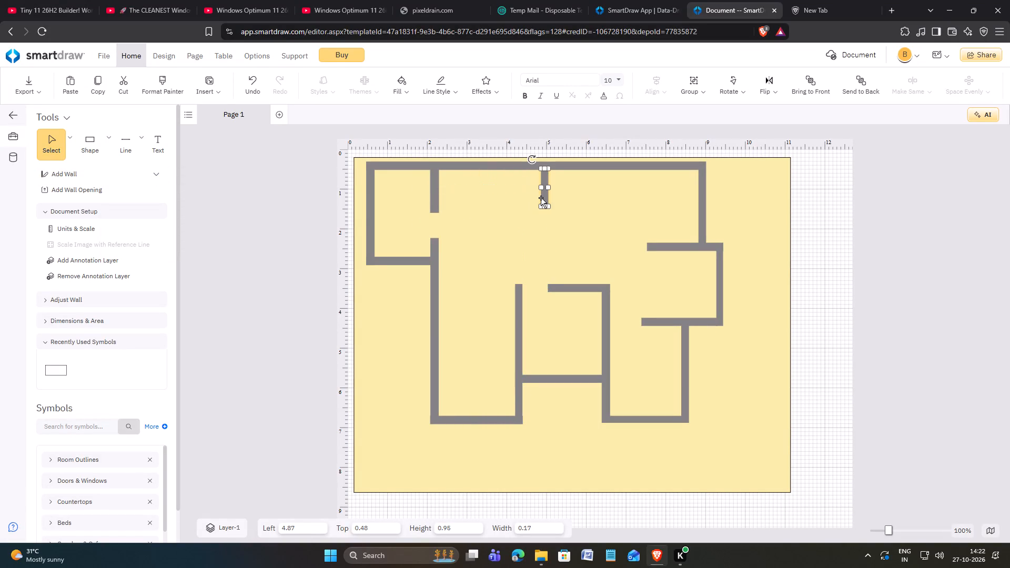
drag(544, 198, 502, 199)
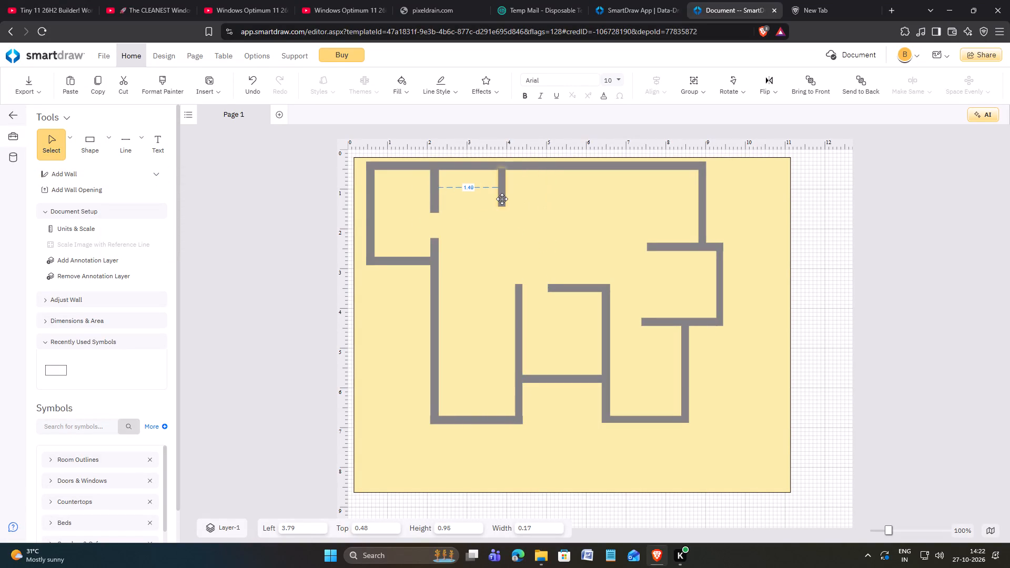
drag(502, 199, 499, 199)
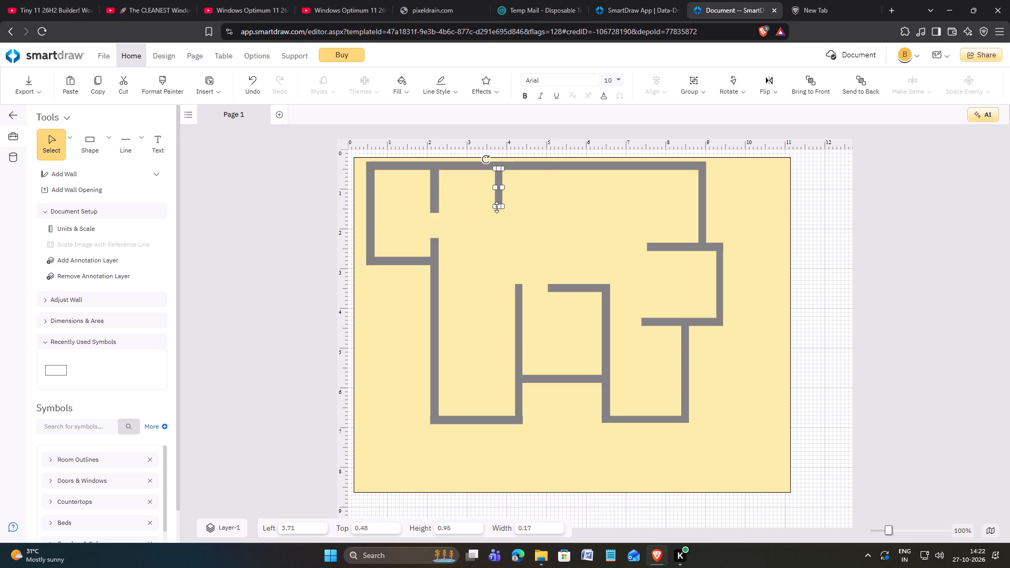
drag(499, 207, 501, 229)
drag(501, 229, 501, 234)
drag(501, 234, 502, 256)
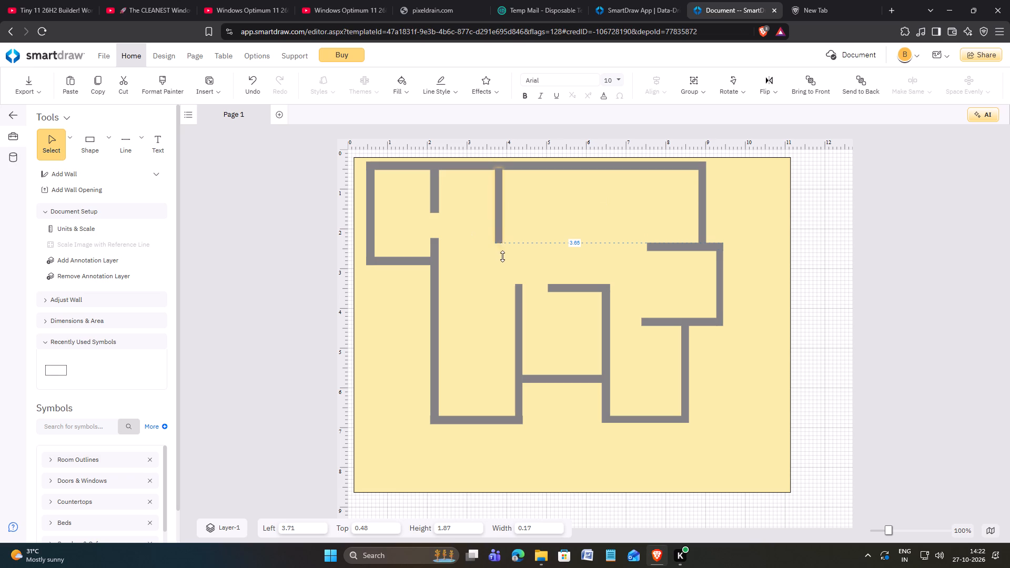
drag(502, 256, 502, 254)
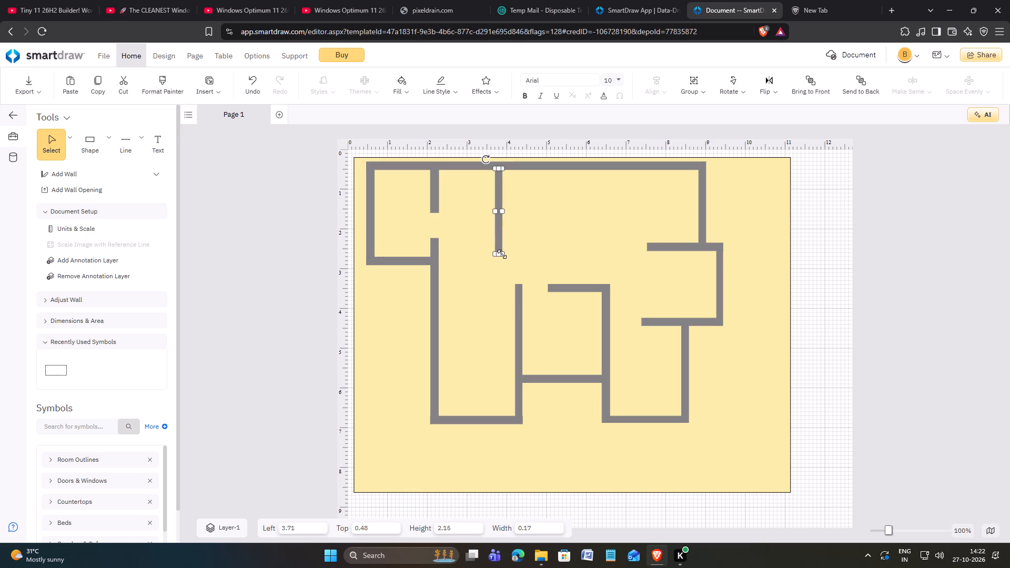
Add a horizontal gray wall about 1.91 wide and 0.22 high, running right from the lower end of the 2.15-high vertical wall.
click(106, 145)
click(120, 186)
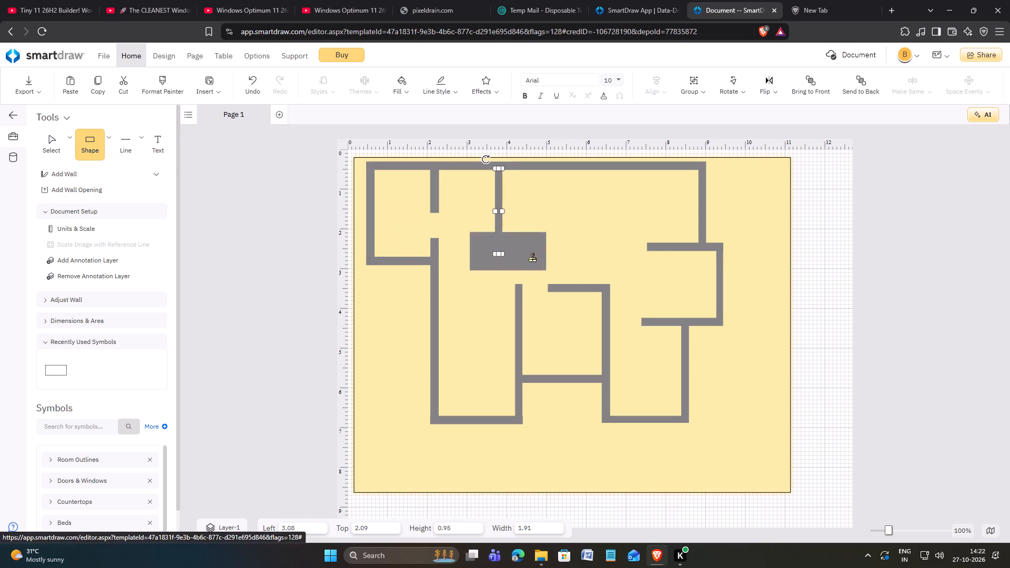
click(531, 260)
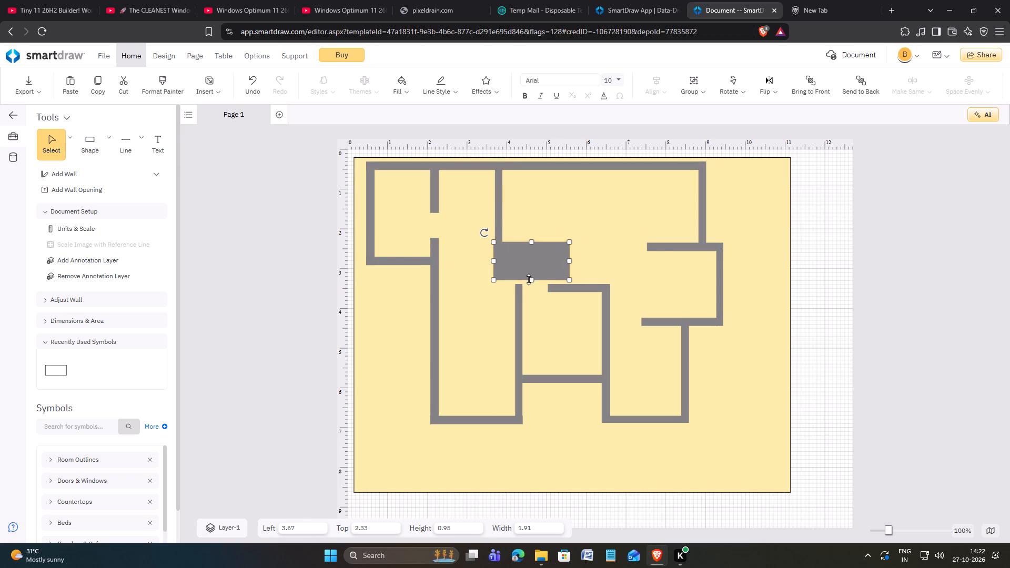
drag(531, 280, 531, 249)
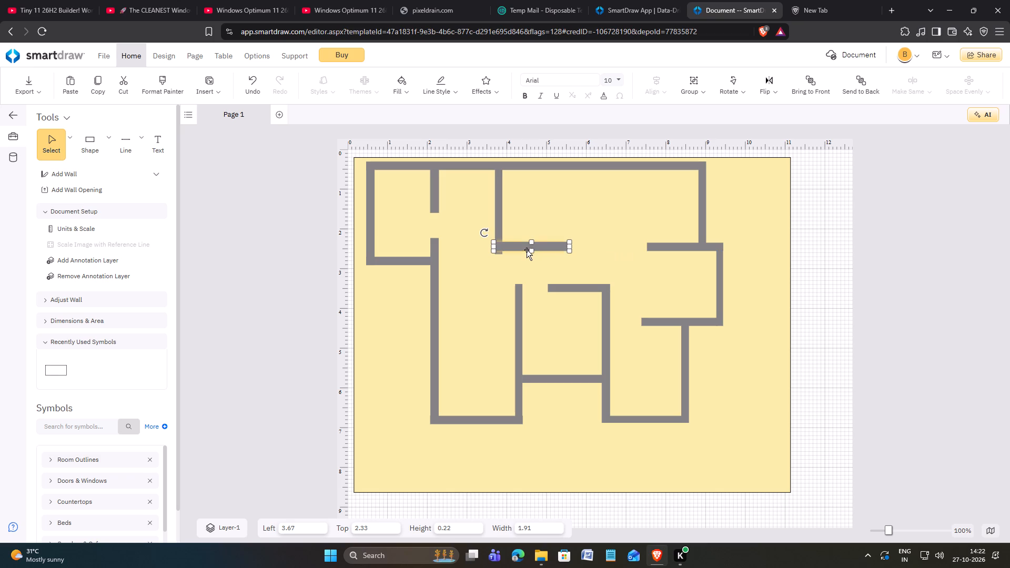
click(523, 247)
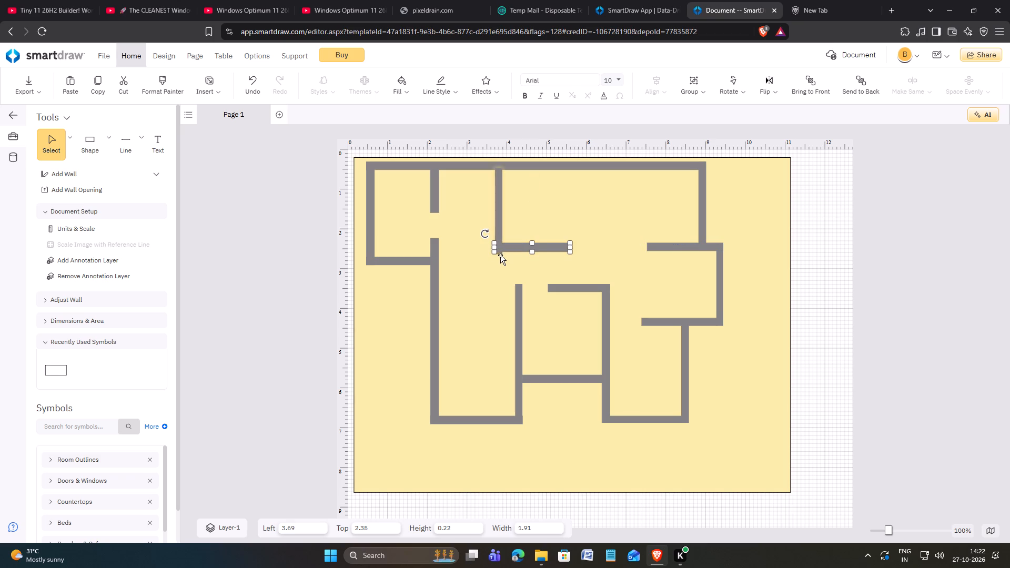
Shorten the vertical wall above the new horizontal wall to a height of about 2.07 so it does not protrude below.
click(500, 253)
click(499, 209)
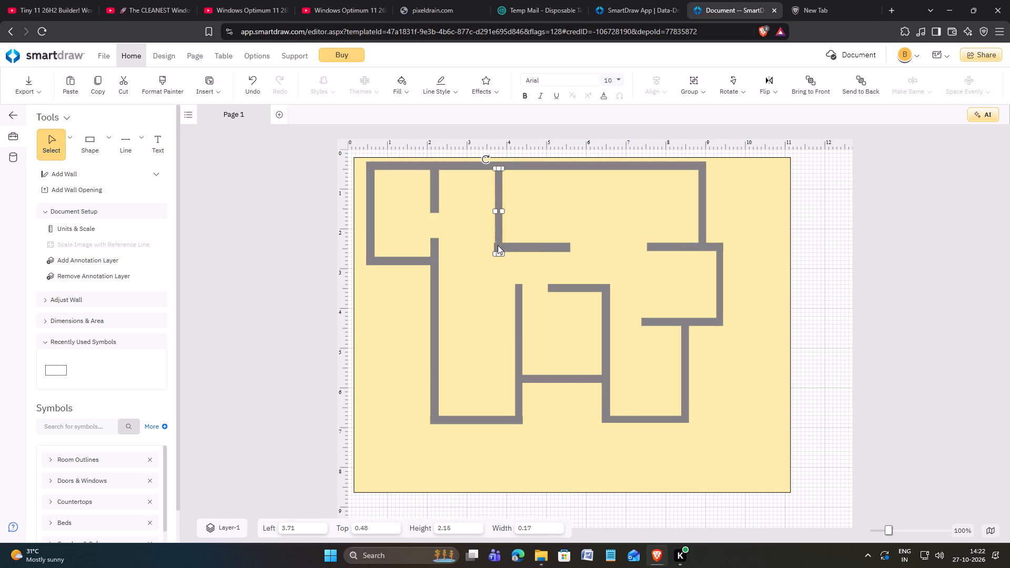
click(499, 255)
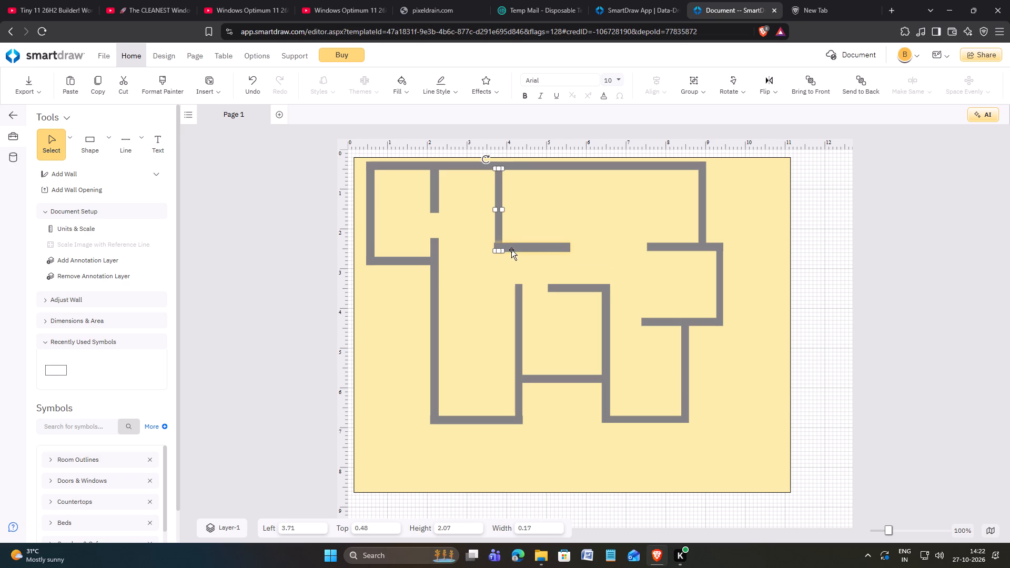
Shift the new 1.91-wide horizontal wall right to a left position of about 3.71, flush with the vertical wall's left edge.
click(523, 246)
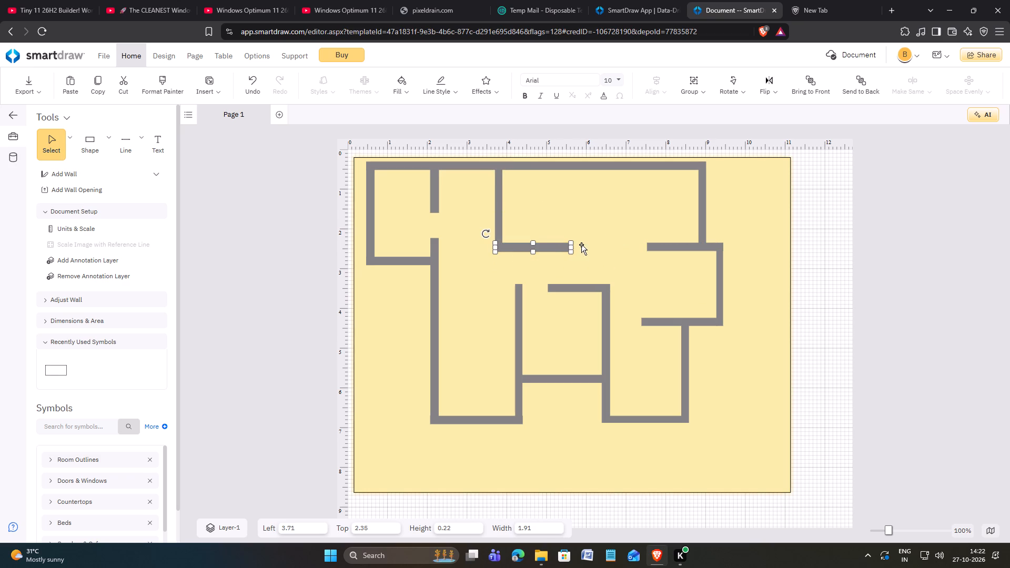
Shorten the horizontal wall at the foot of the 2.07-high vertical wall to a width of about 0.50.
drag(570, 248, 513, 245)
Add a horizontal gray wall about 1.08 wide and 0.20 high at left 4.86, top 2.35, in line with the 0.50-wide stub.
click(104, 147)
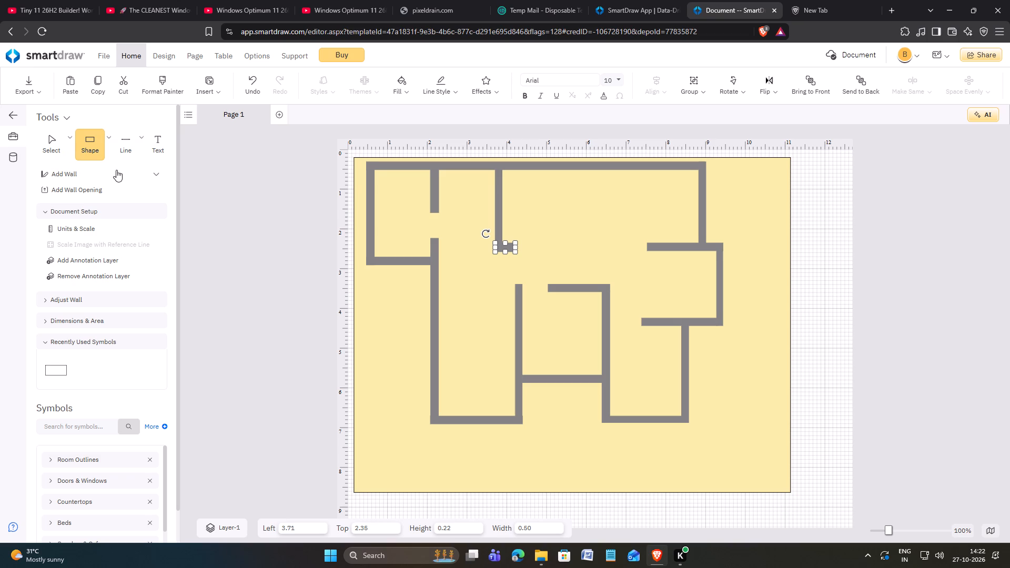
click(109, 146)
click(127, 190)
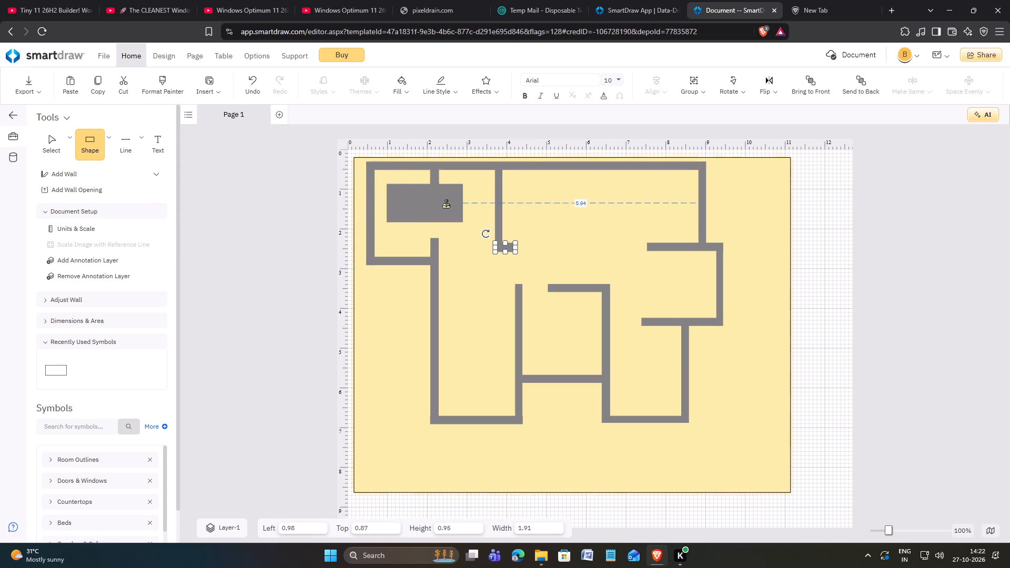
click(572, 246)
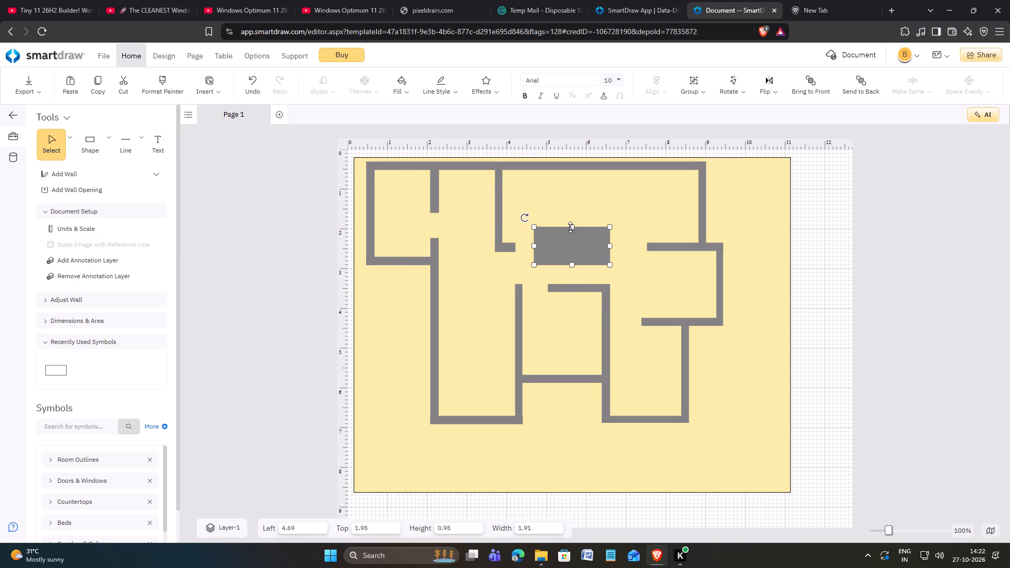
drag(570, 227, 573, 243)
drag(570, 263, 571, 253)
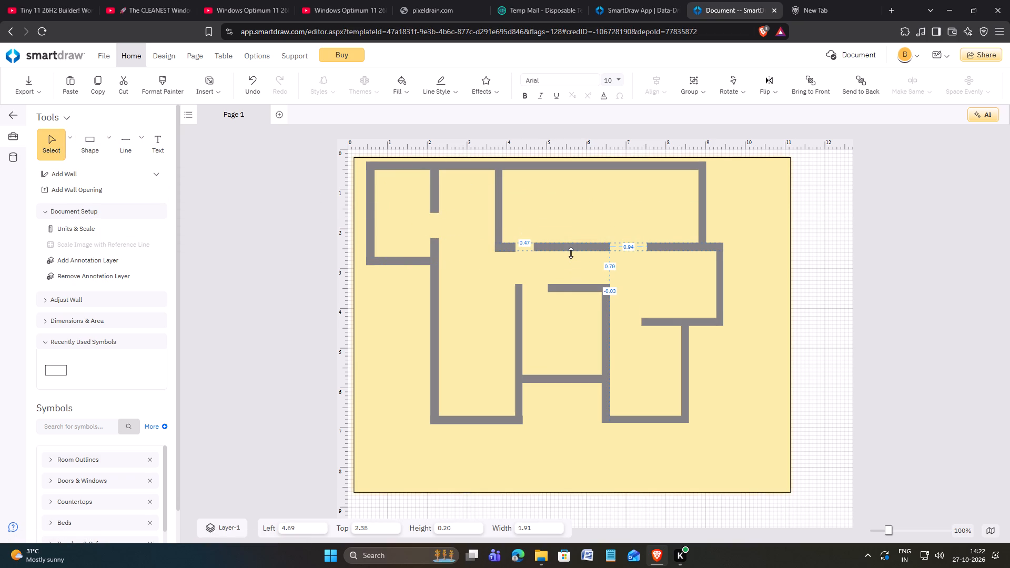
drag(571, 253, 571, 252)
drag(563, 248, 573, 248)
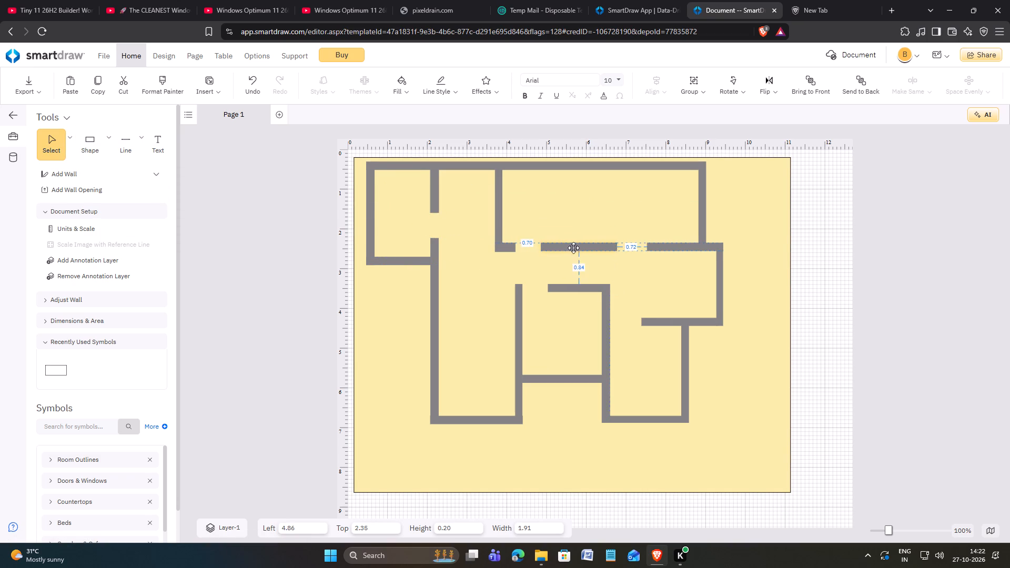
drag(573, 248, 571, 247)
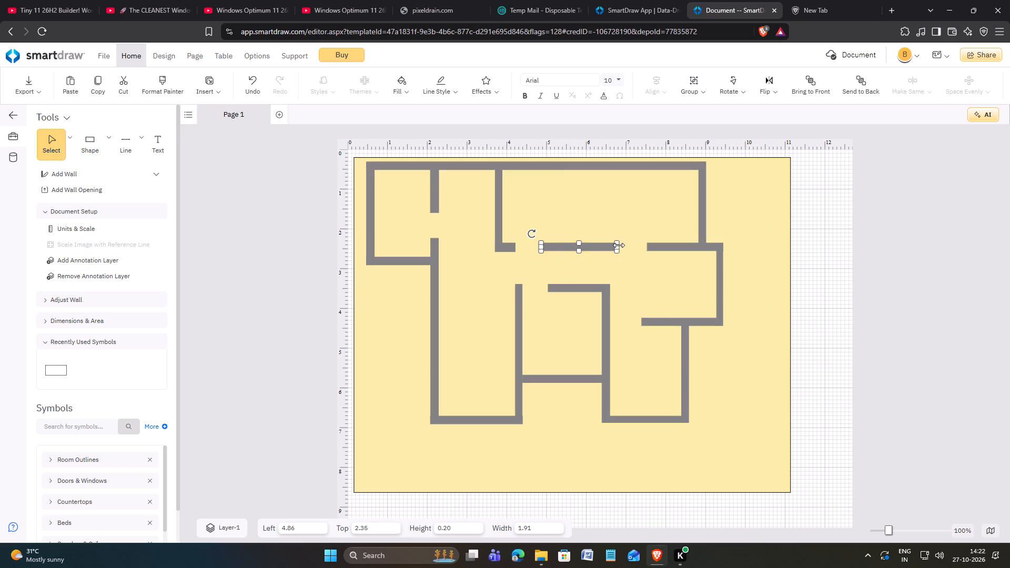
drag(616, 247, 589, 247)
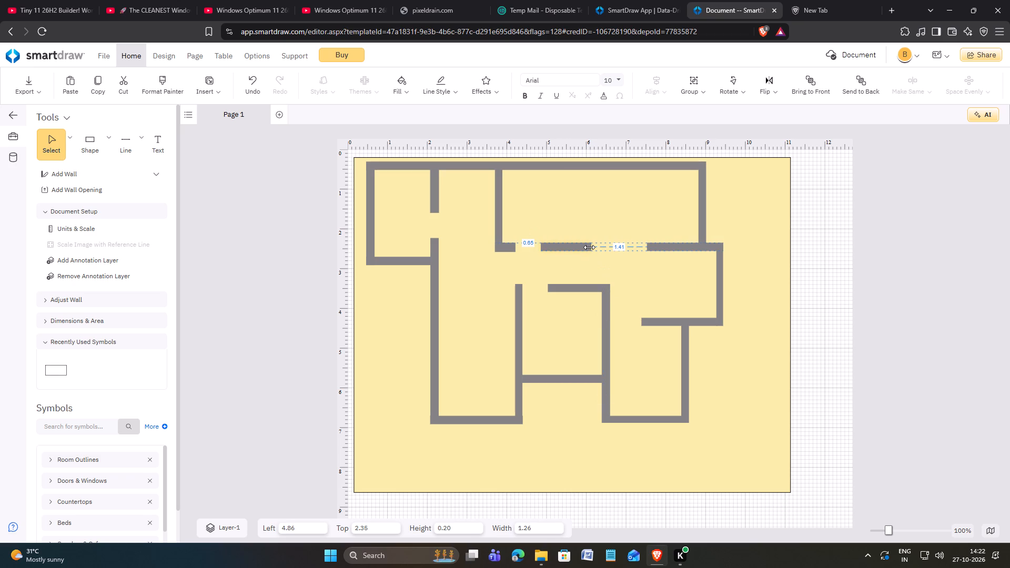
drag(589, 247, 584, 247)
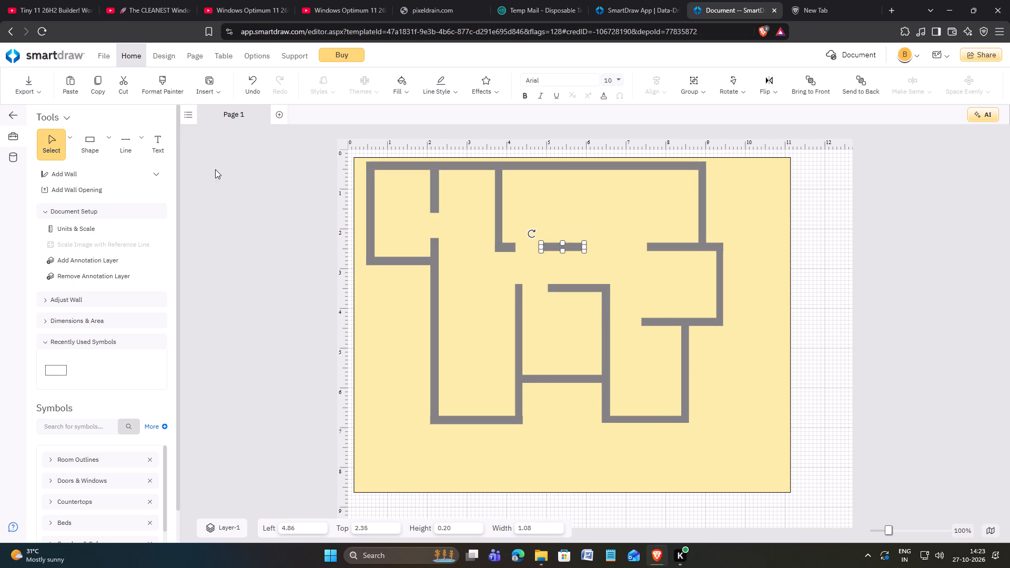
Add a vertical gray wall about 0.17 wide and 1.87 high at left 5.32, joining the top wall to the 1.08-wide horizontal wall.
click(111, 141)
click(130, 187)
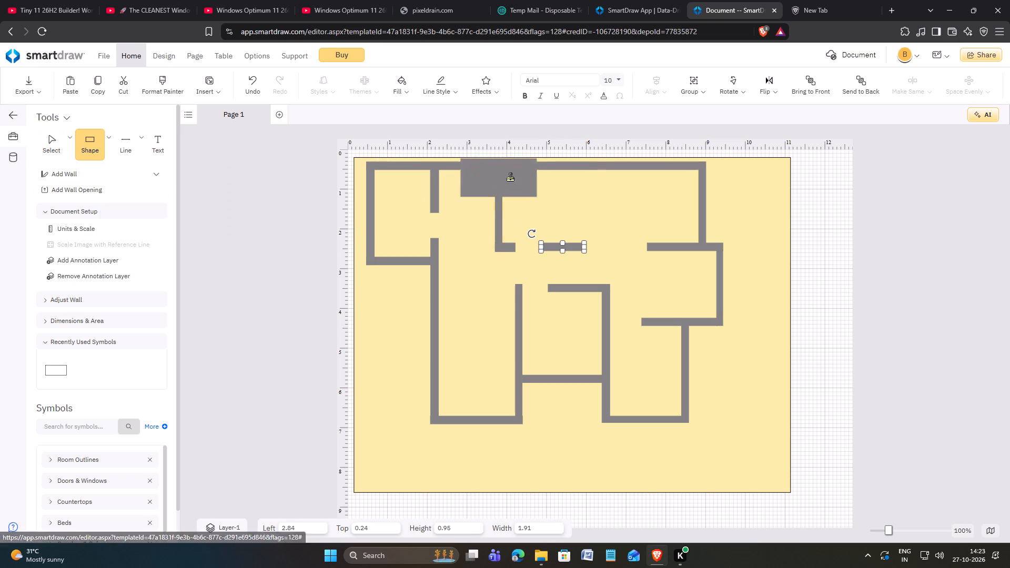
click(552, 196)
drag(515, 195, 580, 196)
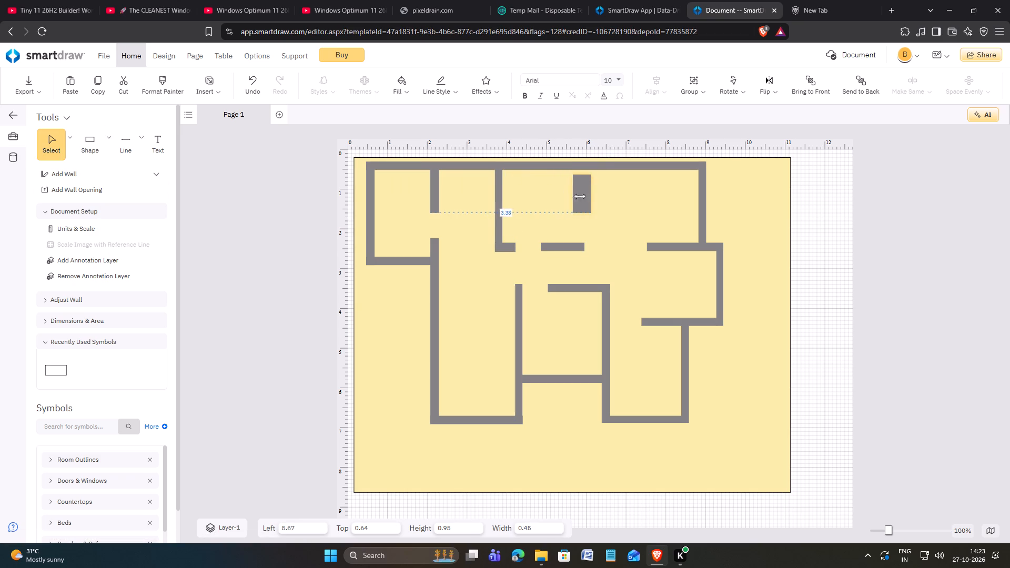
drag(580, 196, 584, 197)
drag(588, 201, 556, 197)
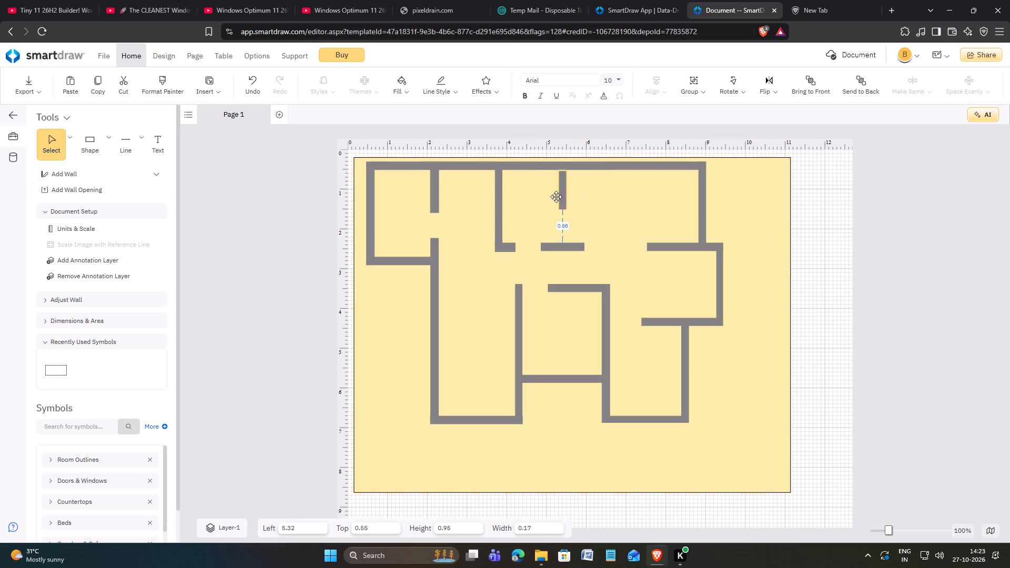
drag(556, 197, 564, 197)
drag(563, 208, 565, 244)
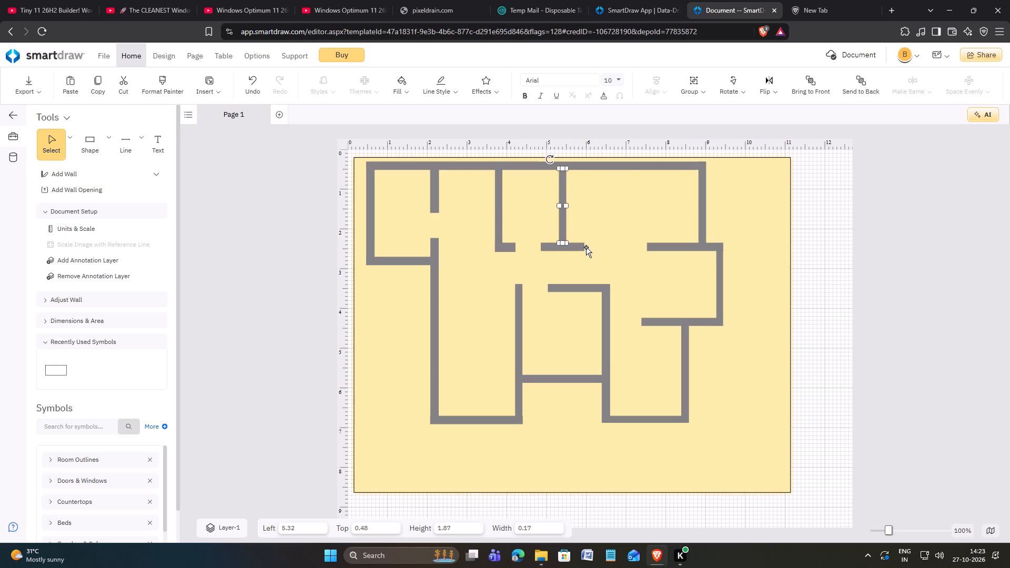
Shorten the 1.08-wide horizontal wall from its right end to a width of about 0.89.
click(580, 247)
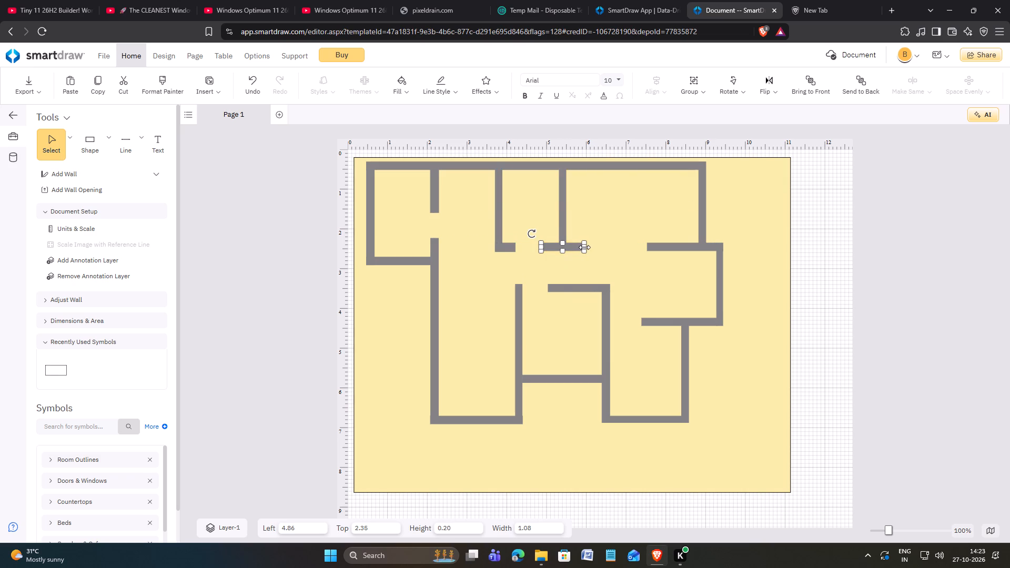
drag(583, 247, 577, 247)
Add a vertical gray wall about 0.16 wide and 1.80 high below the top wall, at left 6.75, top 0.52.
click(108, 140)
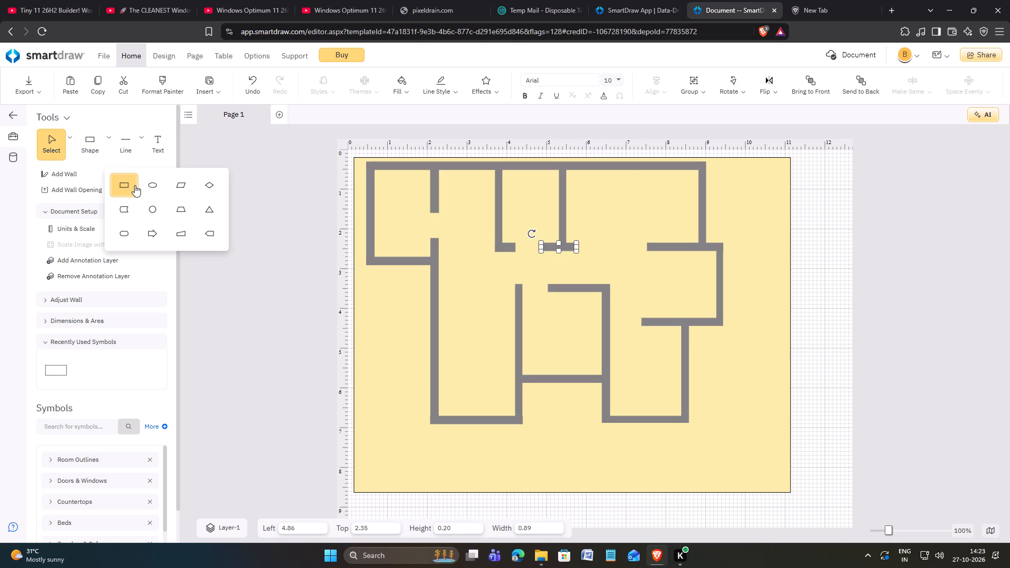
click(132, 185)
click(618, 225)
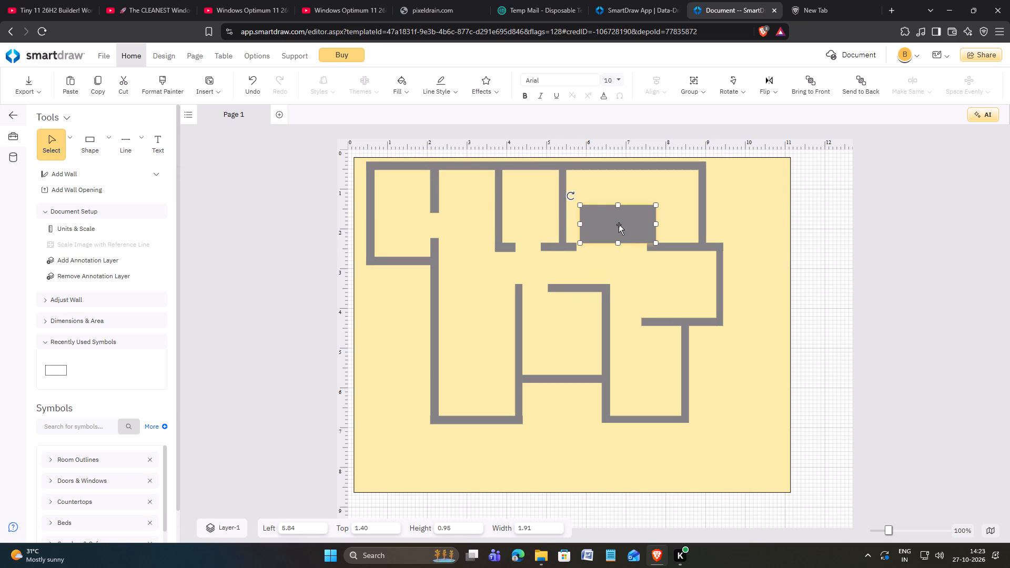
drag(618, 206, 618, 171)
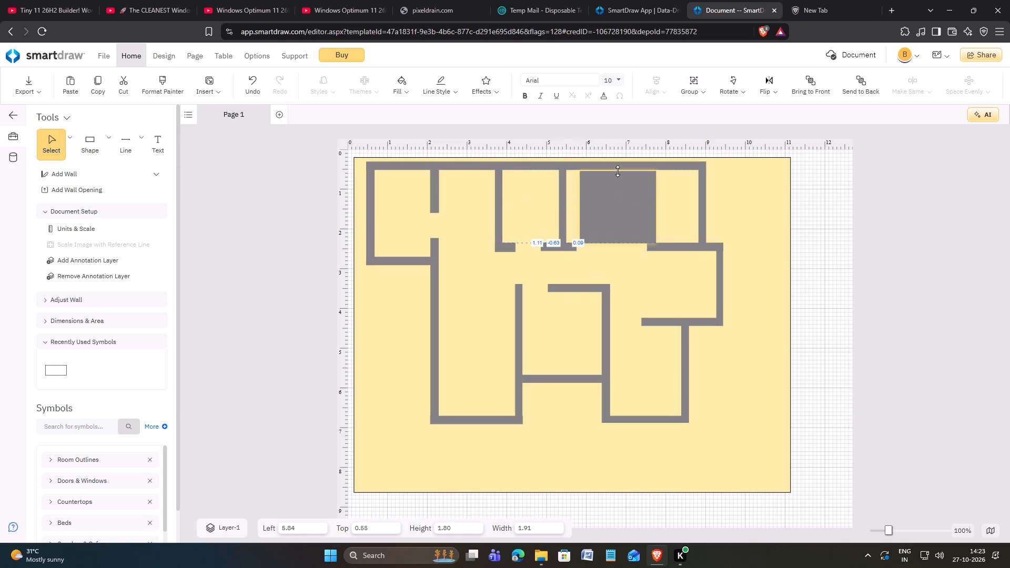
drag(618, 171, 621, 170)
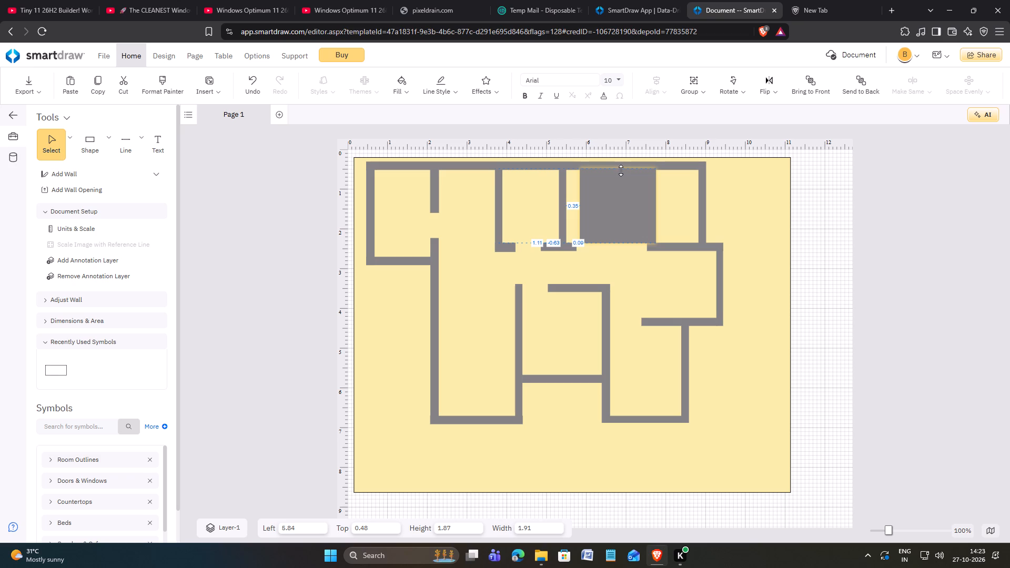
drag(621, 170, 622, 172)
drag(580, 208, 598, 208)
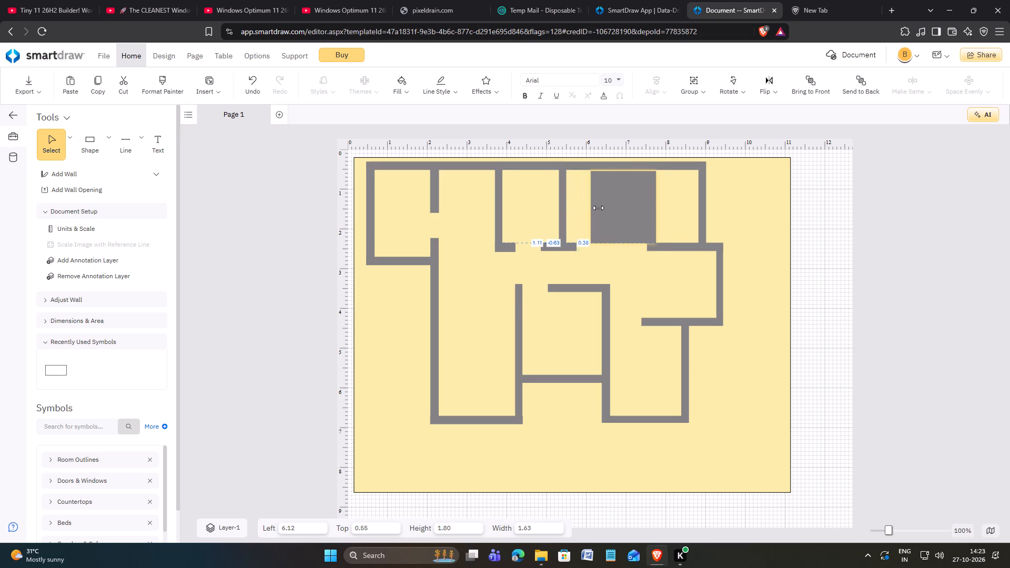
drag(598, 208, 649, 209)
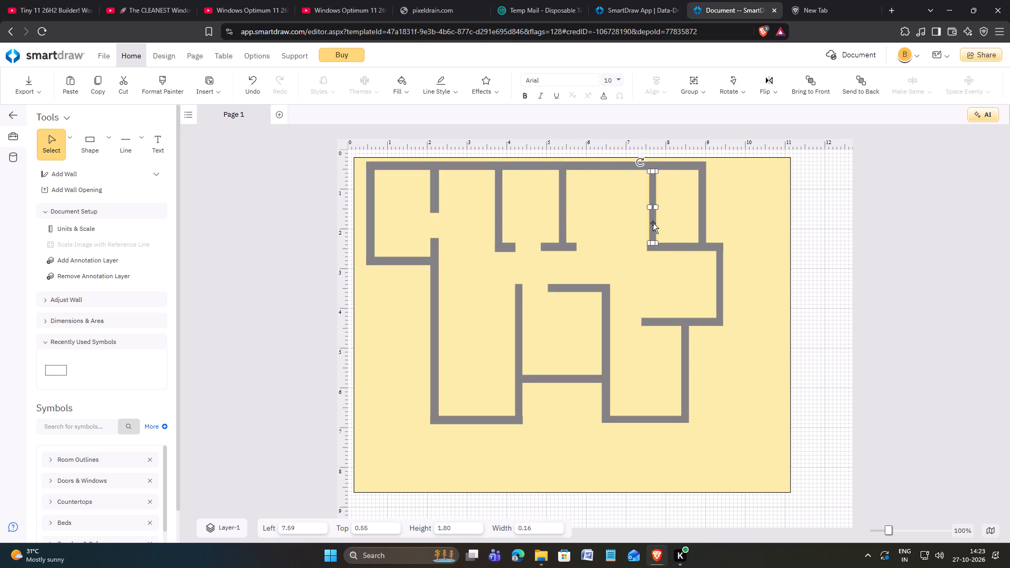
drag(653, 223, 619, 223)
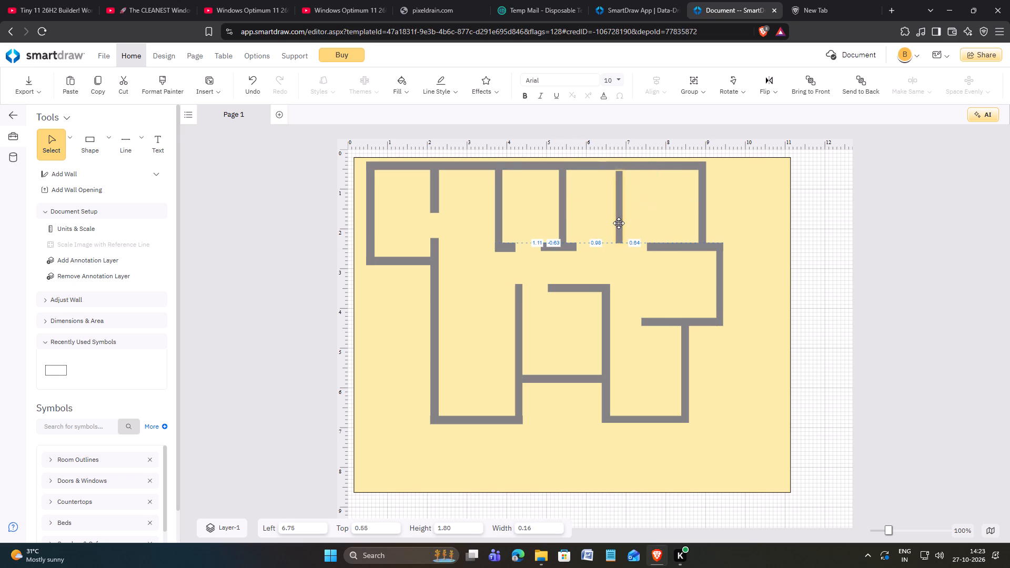
drag(619, 223, 619, 222)
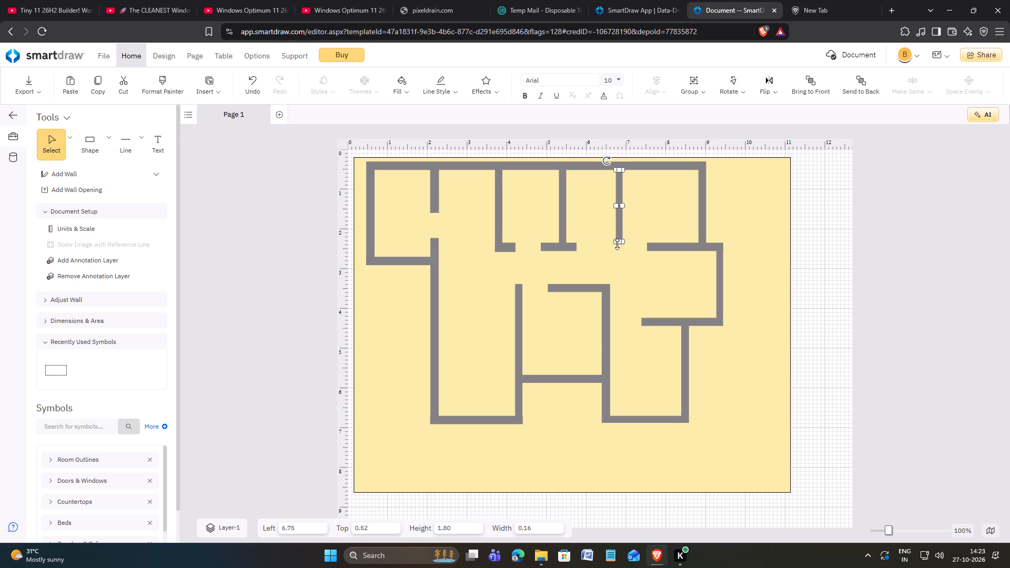
Add a horizontal gray wall about 1.91 wide and 0.19 high at left 5.79, top 2.36, beneath the new vertical wall.
click(102, 148)
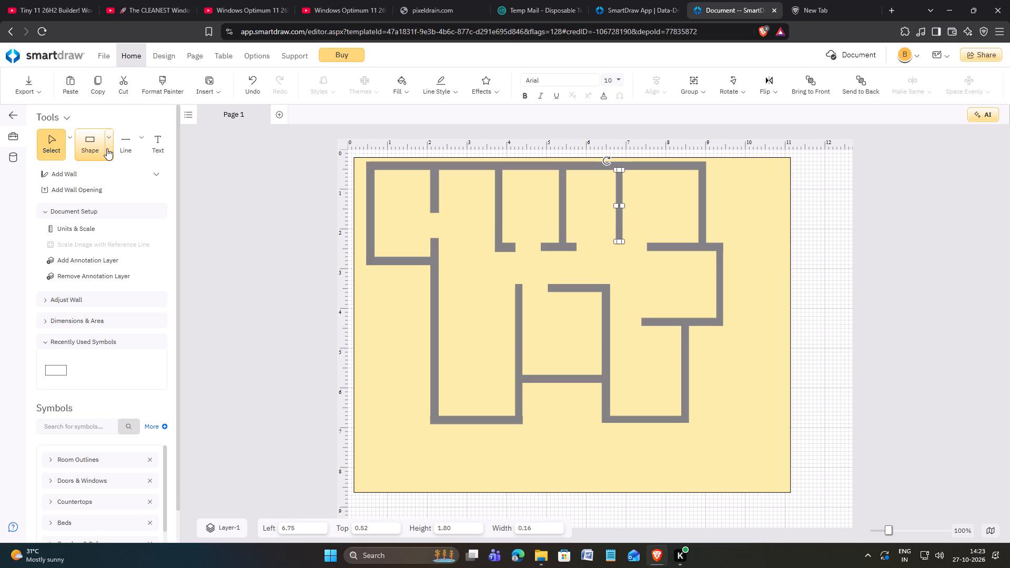
click(112, 148)
click(122, 182)
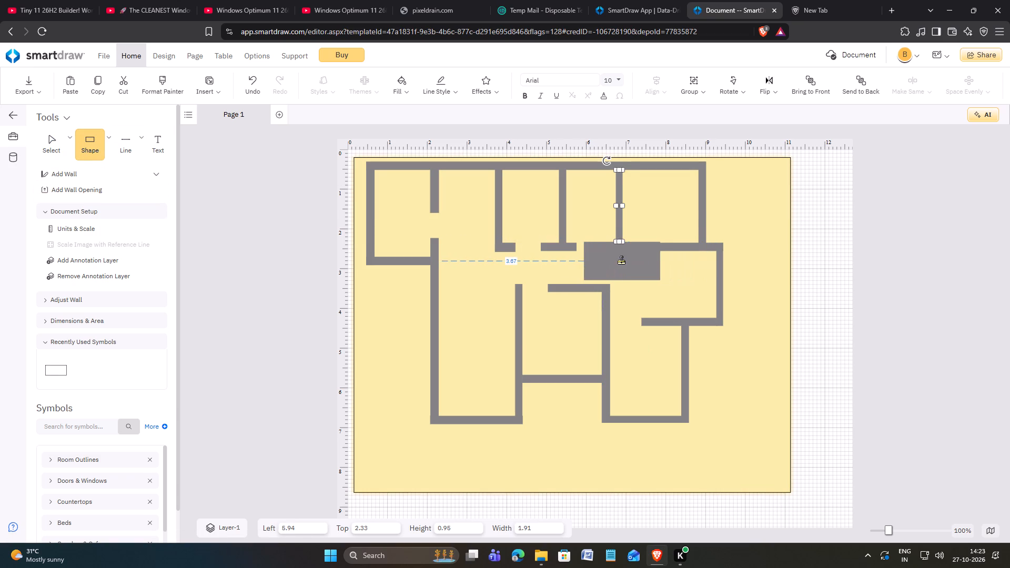
click(621, 261)
drag(620, 279, 622, 251)
click(642, 245)
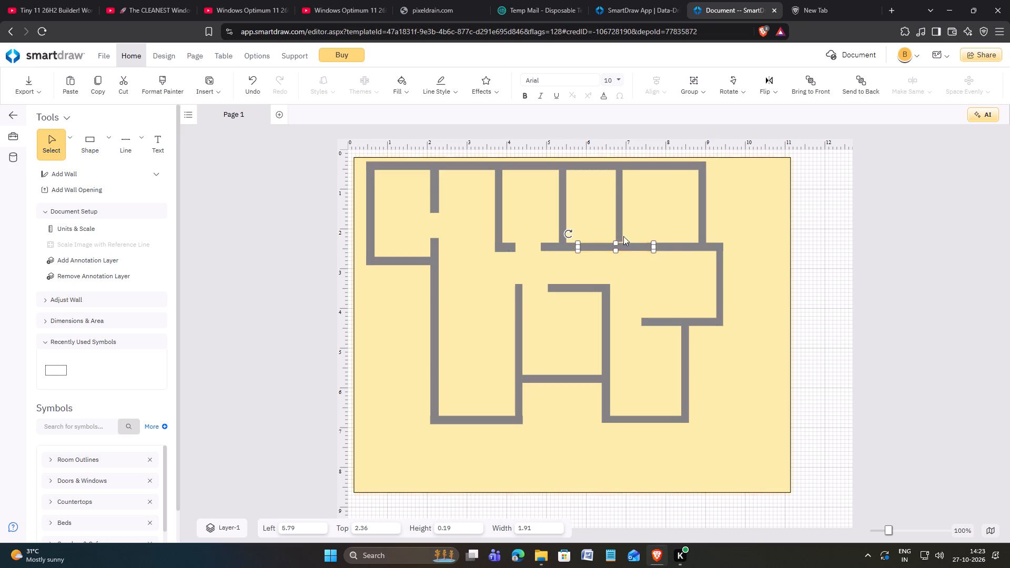
Extend the 0.16-wide vertical wall down to the horizontal wall, making it about 1.87 high.
click(620, 234)
click(620, 242)
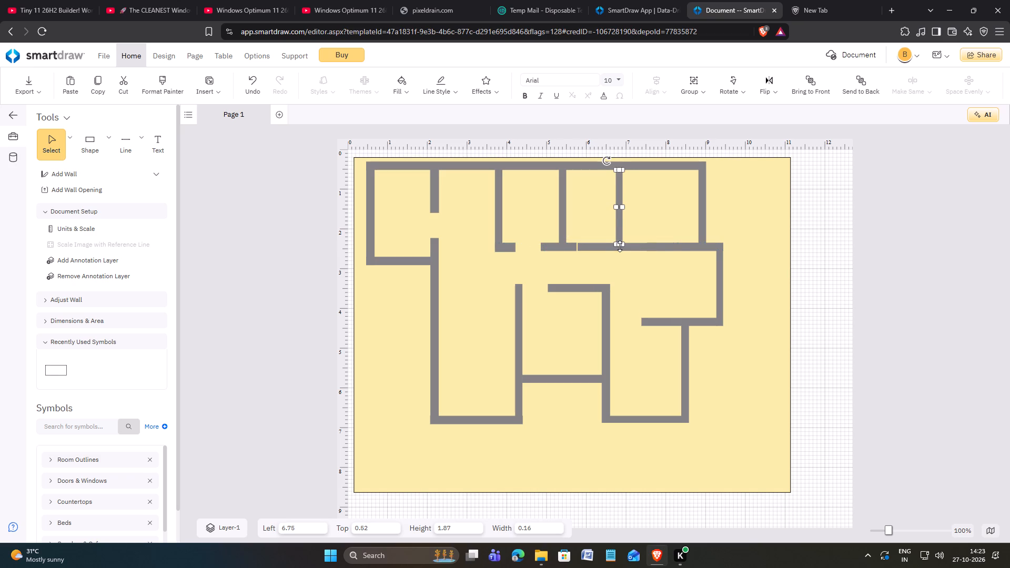
click(632, 273)
Shorten the horizontal wall under the 0.17-wide vertical wall from its right end to a width of about 0.73.
click(592, 247)
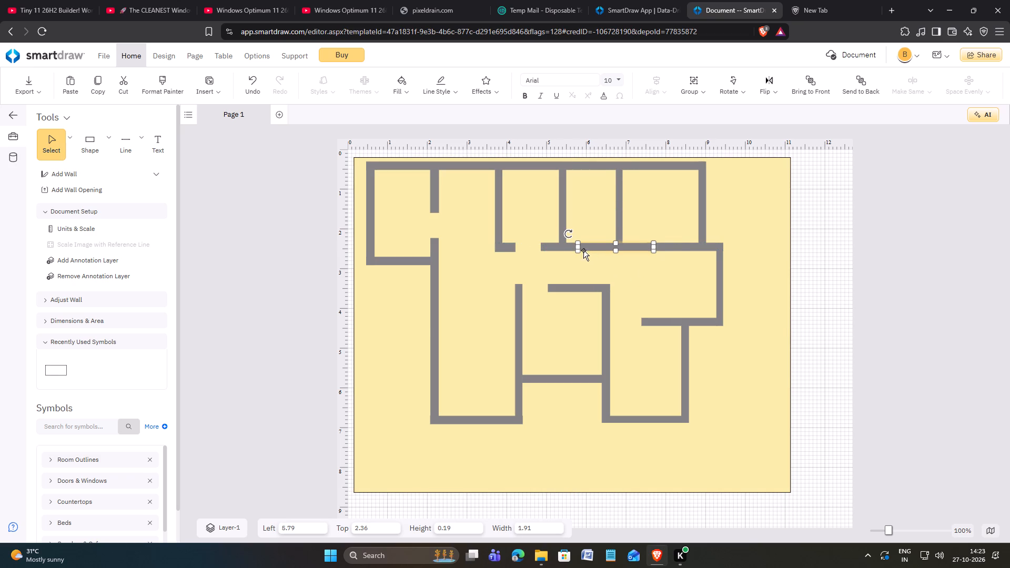
click(569, 249)
drag(576, 247, 573, 246)
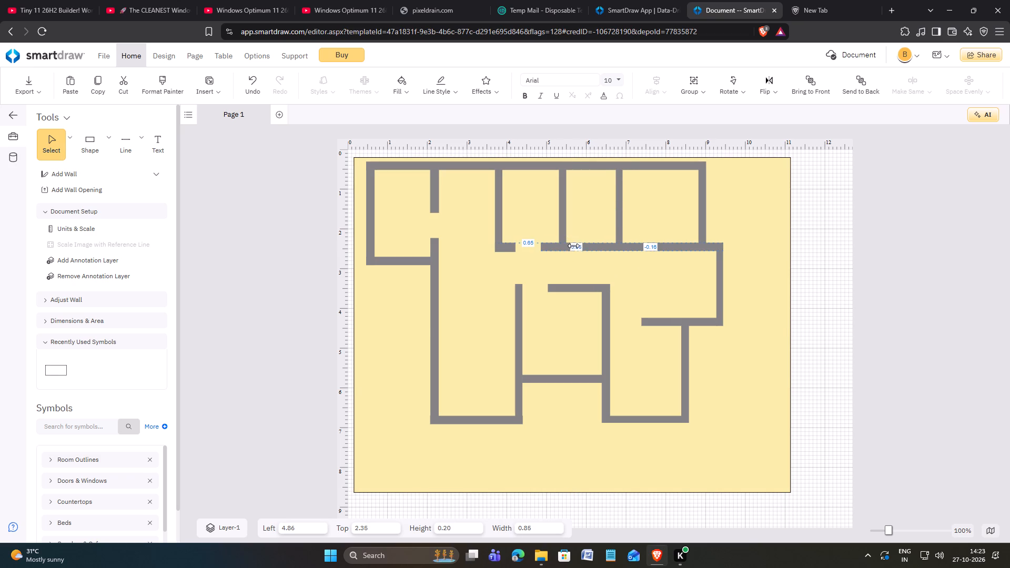
drag(573, 246, 570, 246)
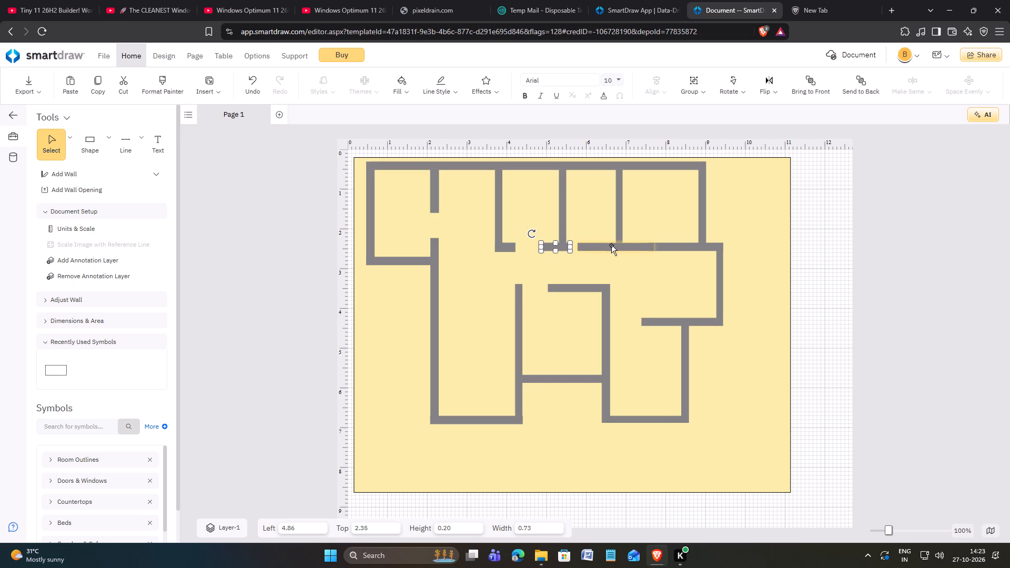
Trim both ends of the 1.91-wide horizontal wall to a width of about 0.75 at left 6.20, leaving openings on either side.
click(618, 247)
drag(579, 247, 580, 247)
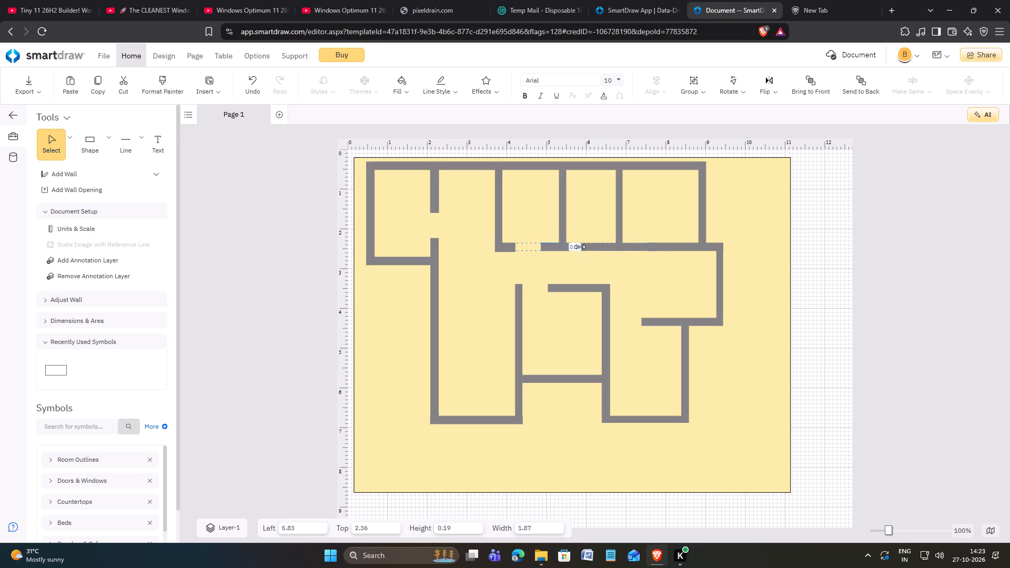
drag(580, 247, 594, 248)
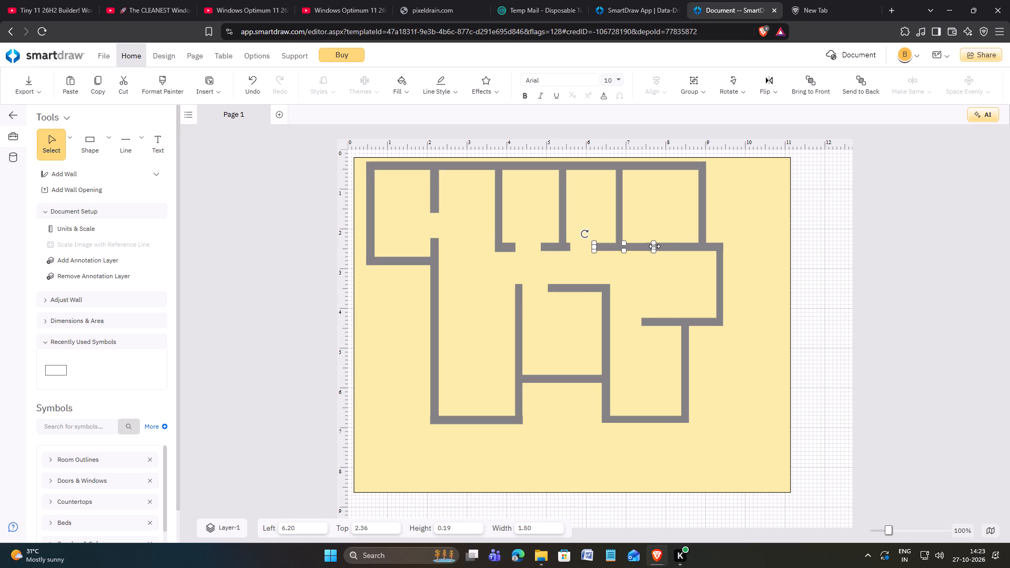
drag(654, 246, 621, 250)
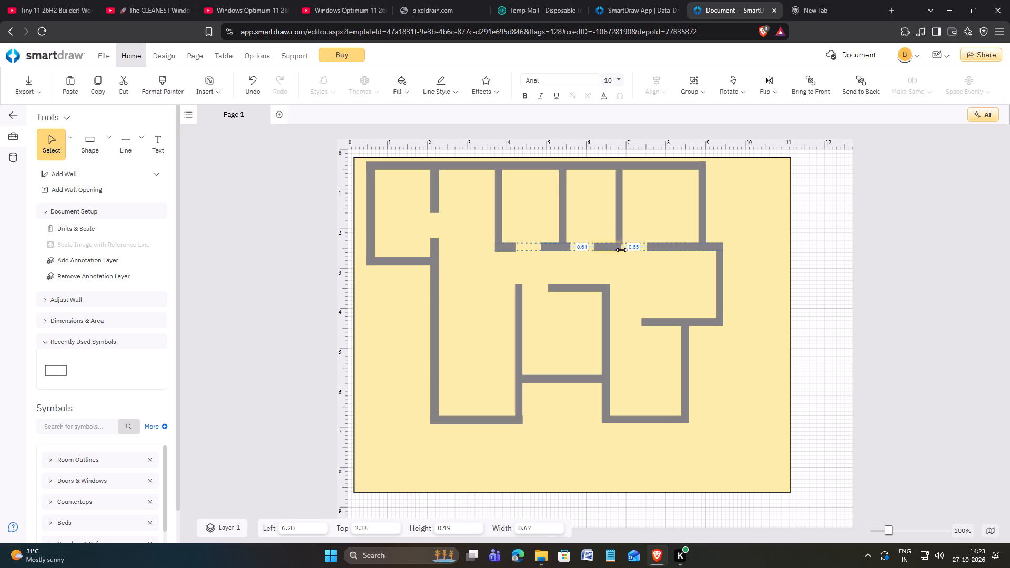
drag(621, 250, 623, 250)
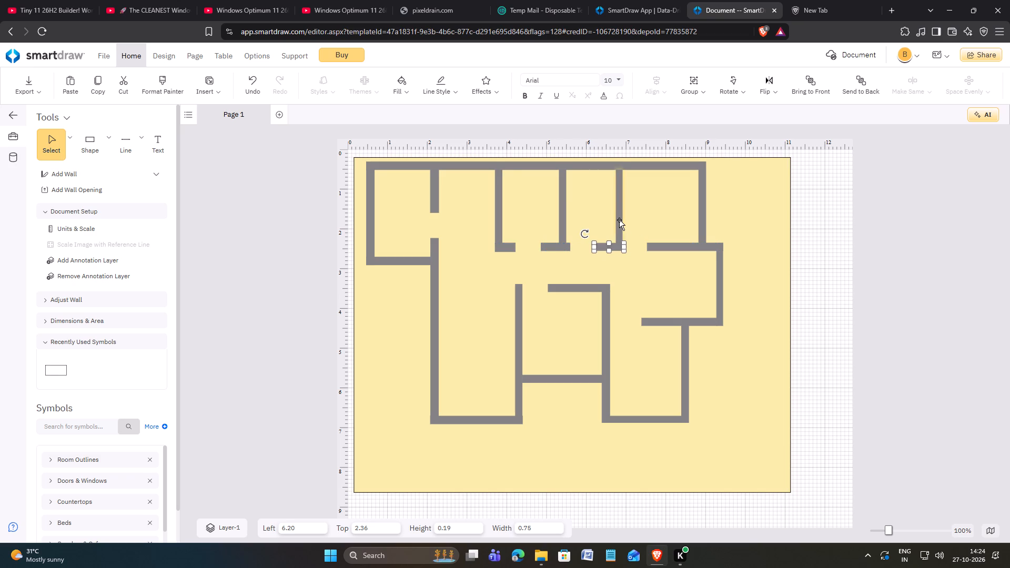
Shift the 0.16-wide vertical wall right and up to left 6.79, top 0.48, over the 0.75-wide wall's right end.
click(619, 220)
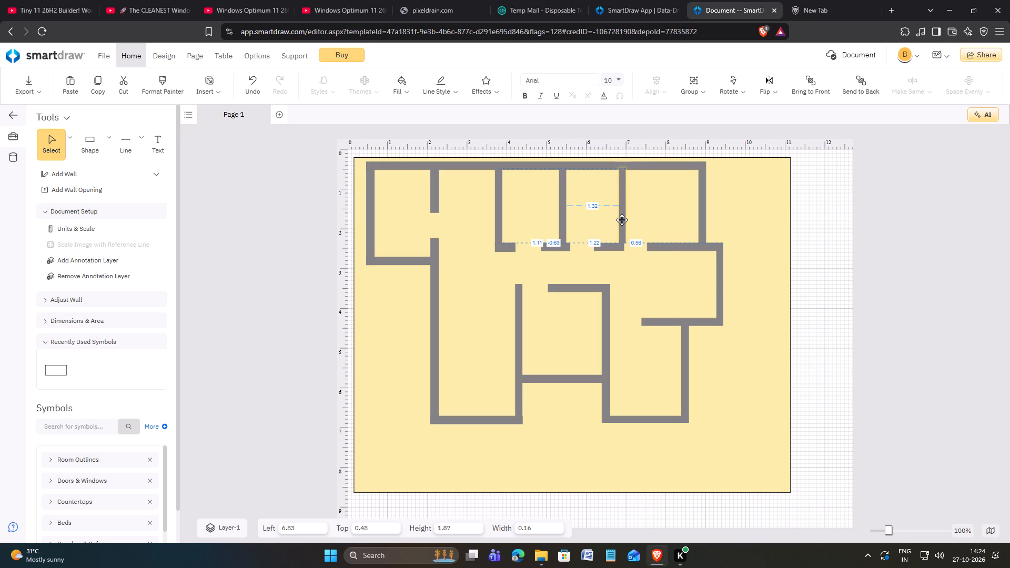
click(806, 236)
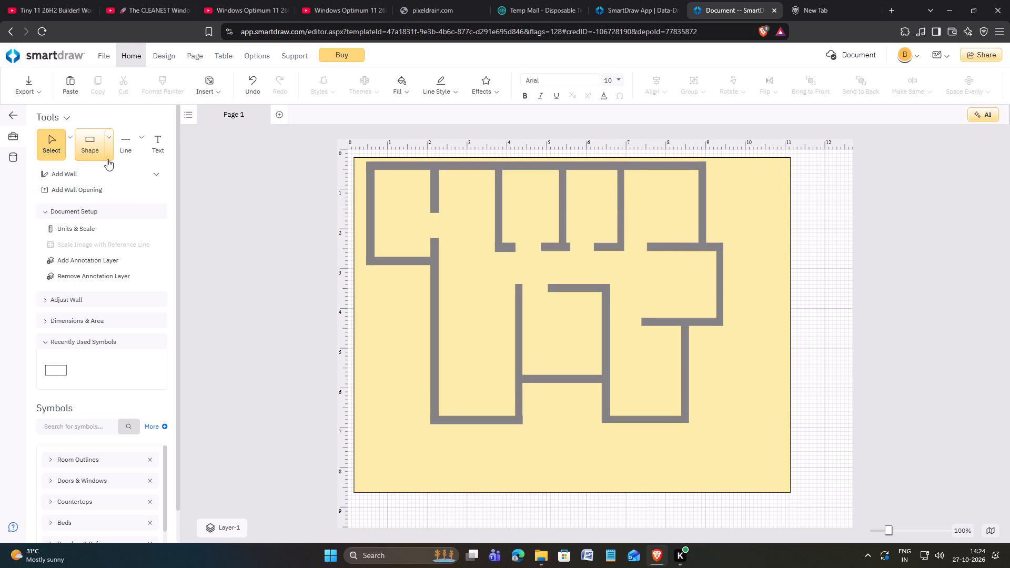
Place a new gray rectangle, 1.91 wide and 0.95 high, below the lower-right walls of the floor plan.
click(107, 159)
click(128, 190)
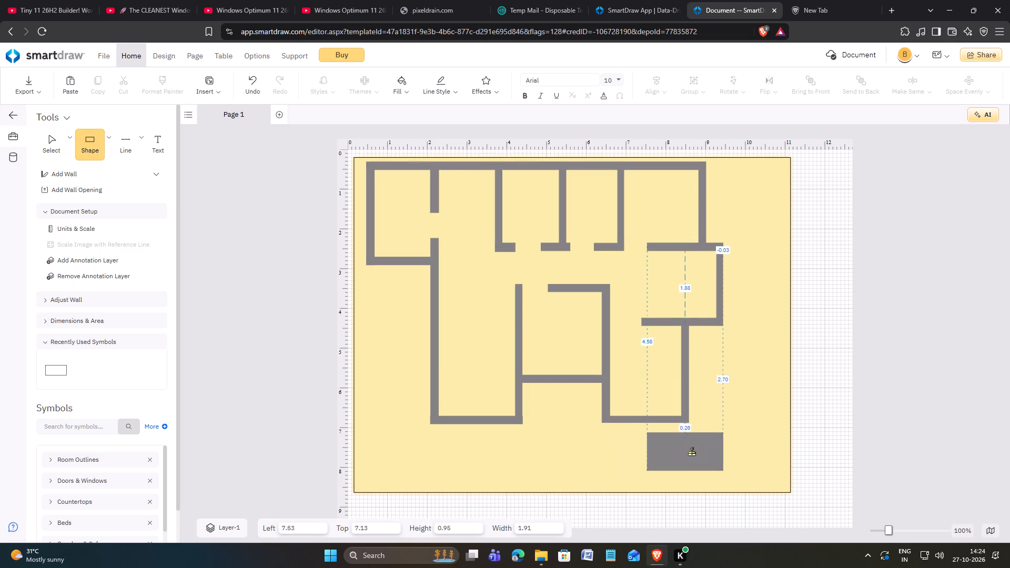
click(698, 461)
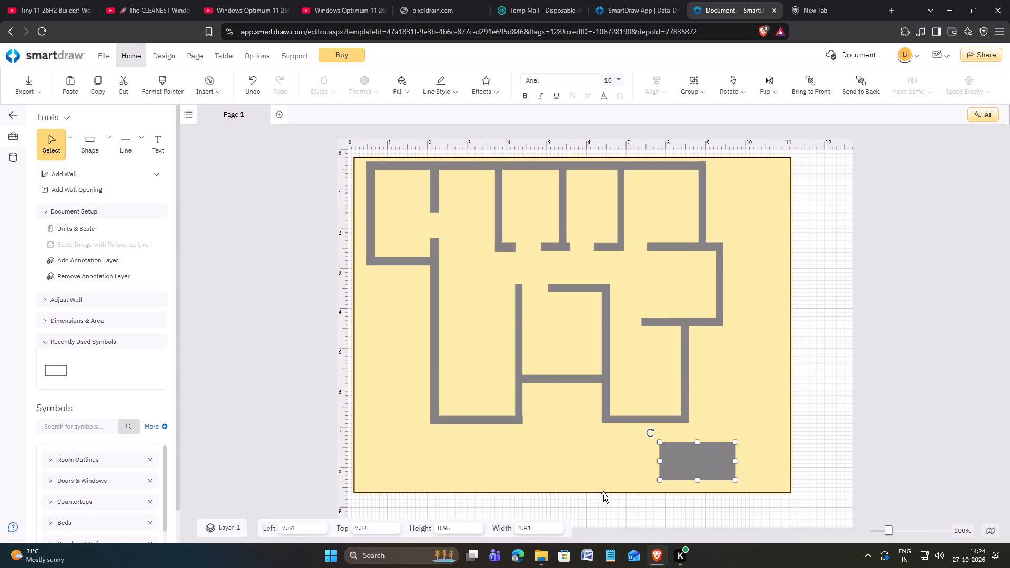
Shorten the light yellow background from its bottom edge to about 7 high, ending just below the lowest walls.
click(606, 491)
drag(574, 495, 588, 441)
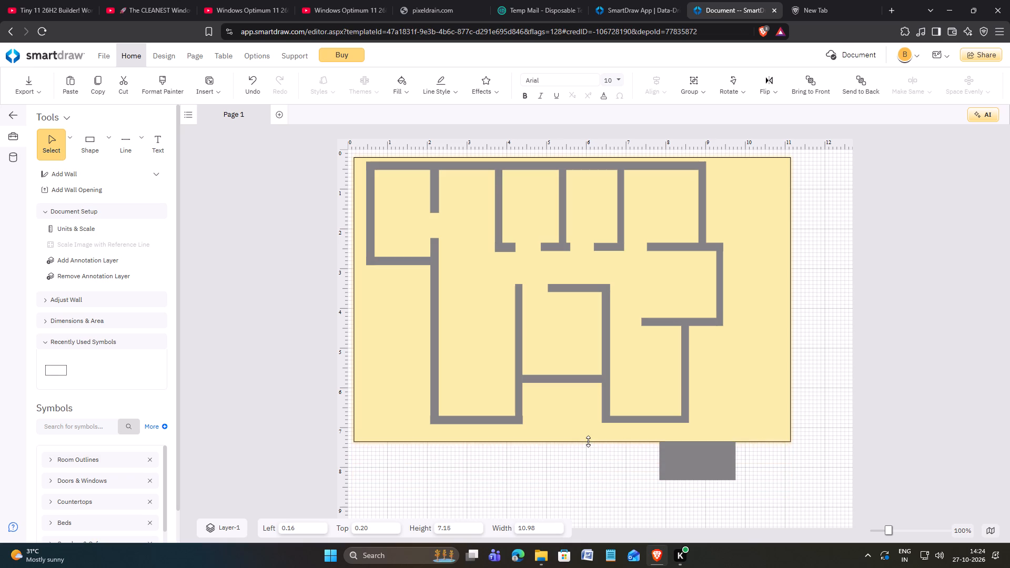
drag(588, 441, 590, 437)
Move the new rectangle below the background to left 6.20, top 7.75, fill it white and resize it to 1.00 by 0.49.
click(704, 468)
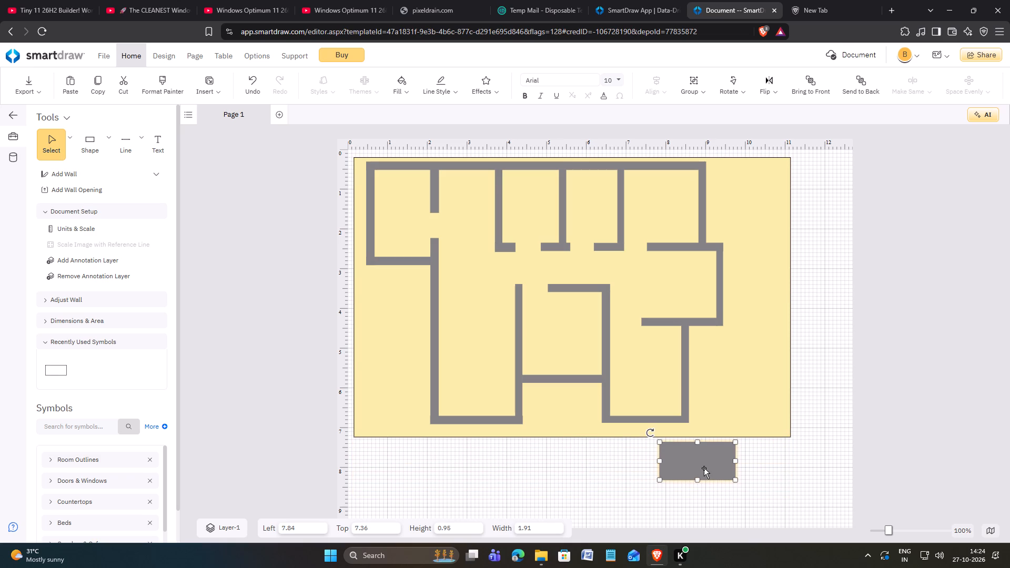
drag(704, 464, 640, 479)
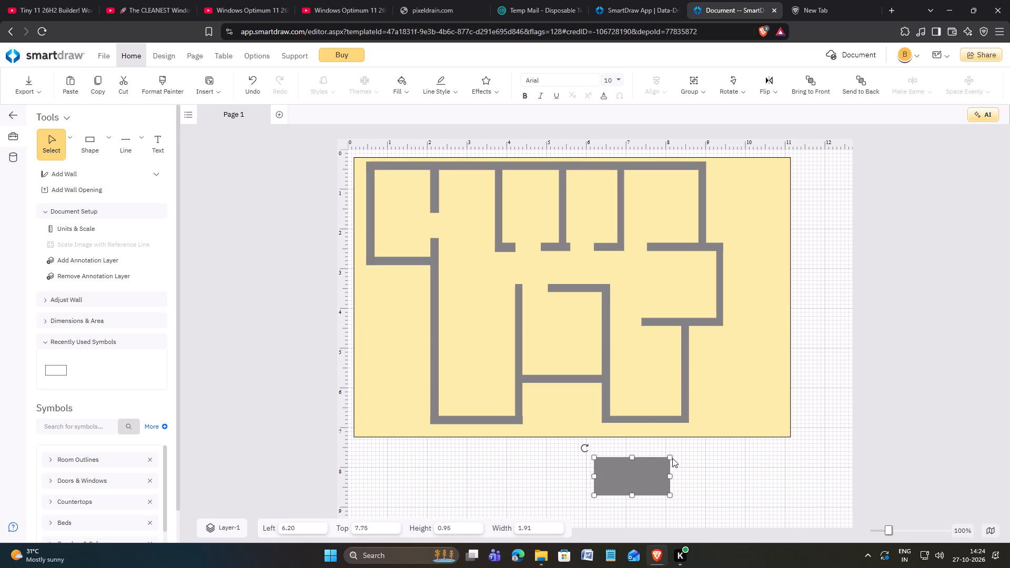
click(399, 97)
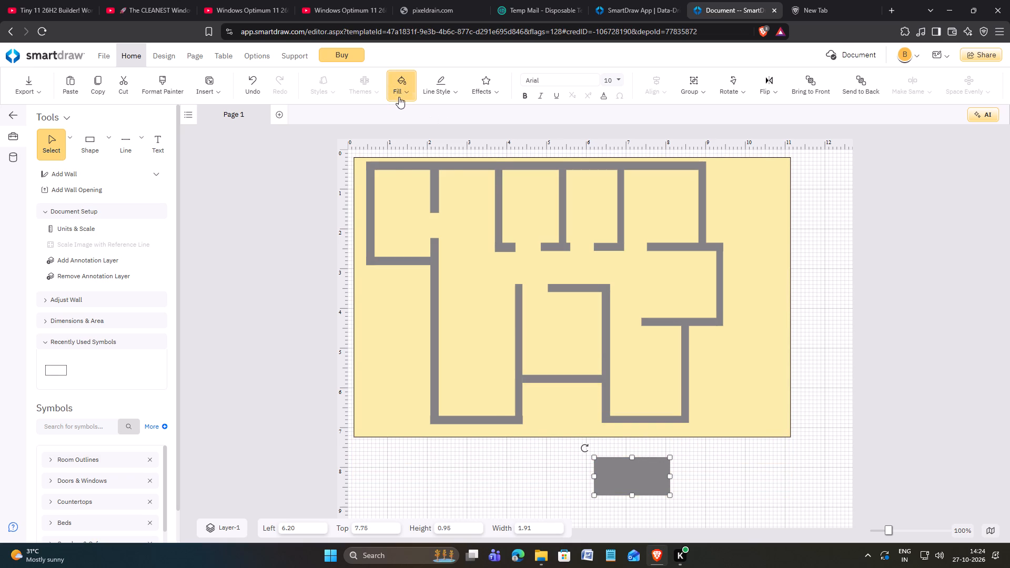
click(424, 135)
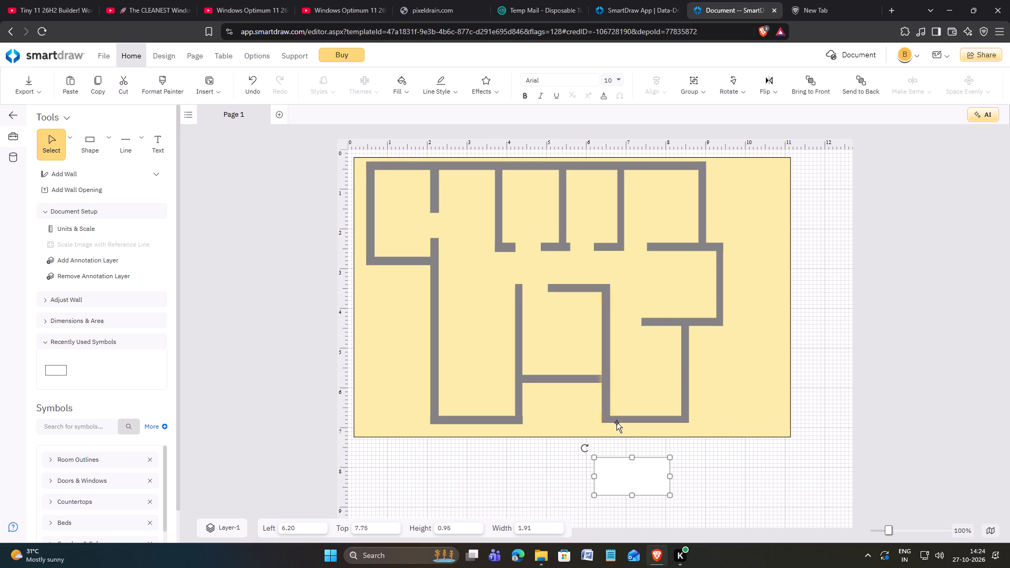
drag(671, 476, 634, 476)
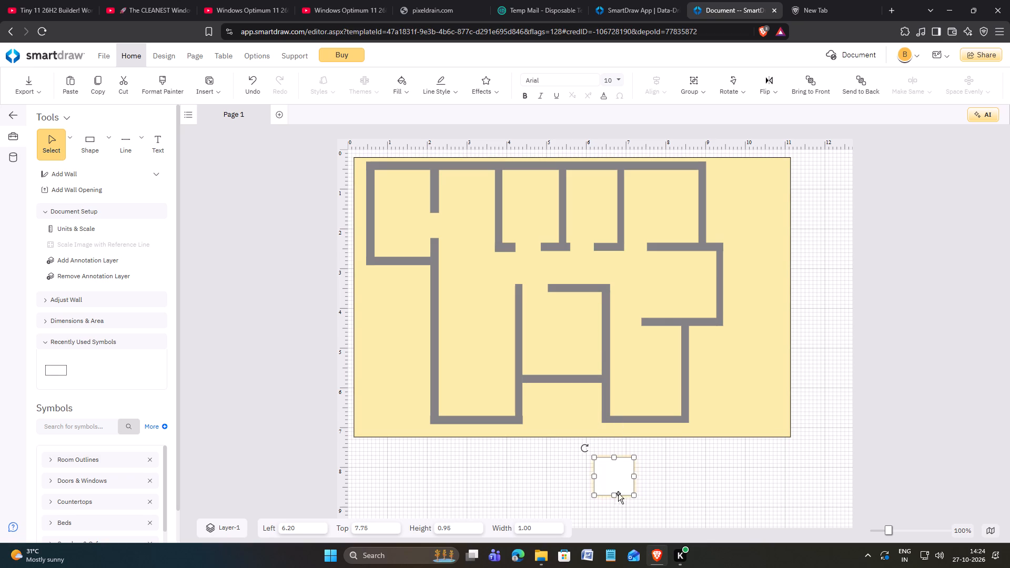
drag(613, 495, 615, 476)
Insert the oval six-seat table from the Tables symbols below the plan, scale it to about 1.61 by 1.01 and fill it white.
scroll(80, 460, down, 5)
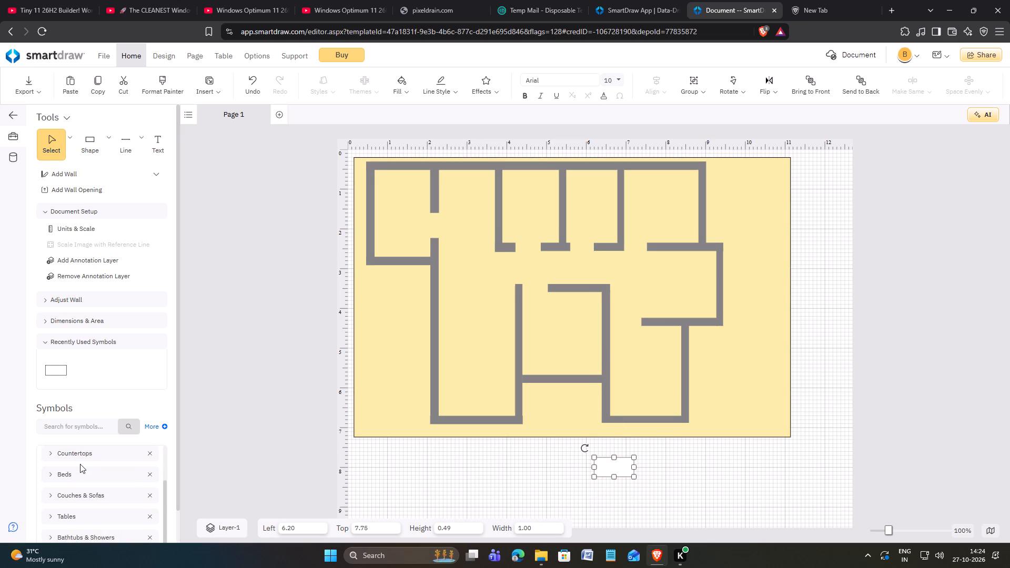
scroll(78, 483, down, 3)
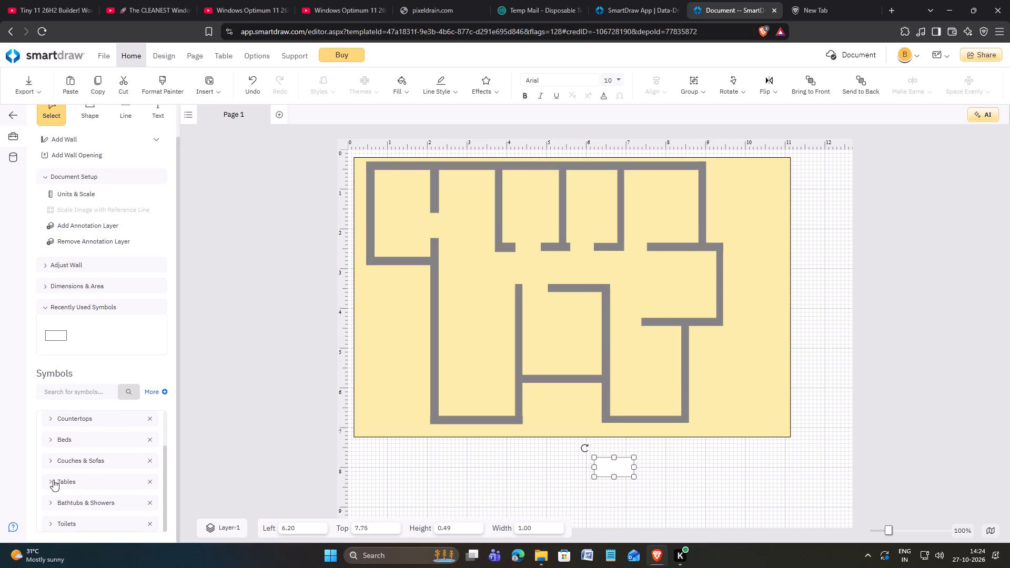
click(50, 482)
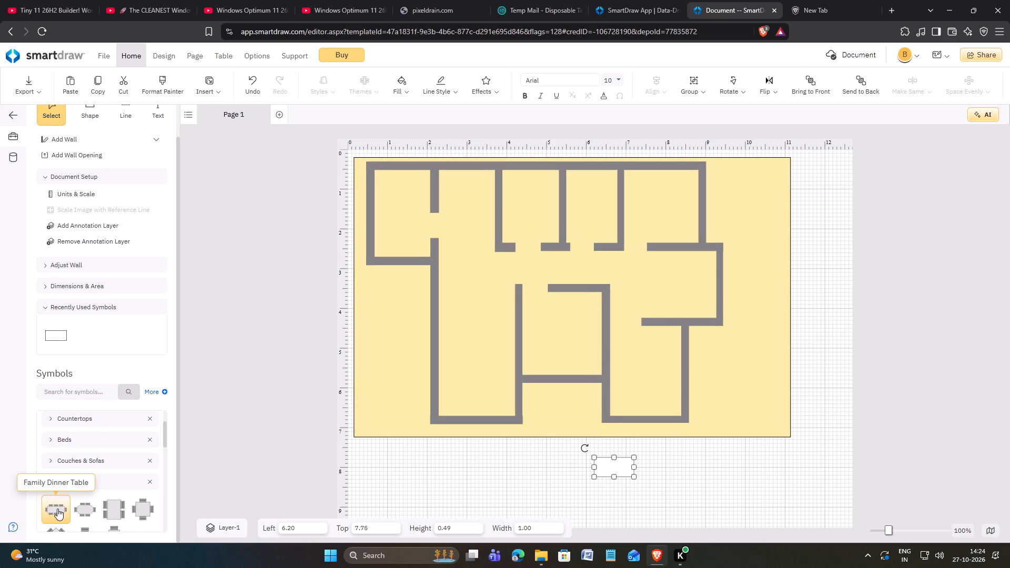
drag(85, 511, 458, 489)
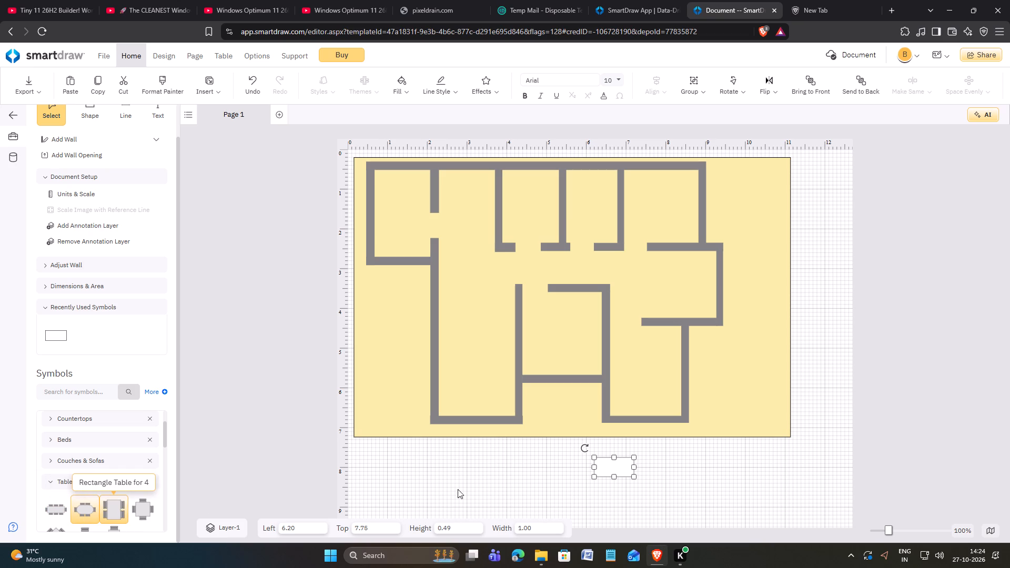
drag(458, 489, 456, 485)
drag(74, 509, 405, 480)
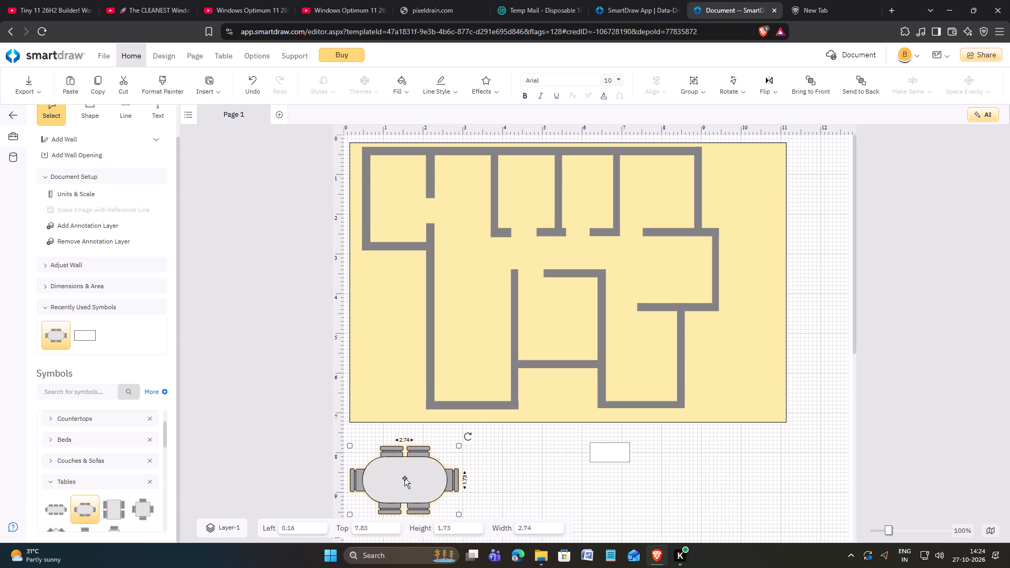
drag(386, 462, 468, 457)
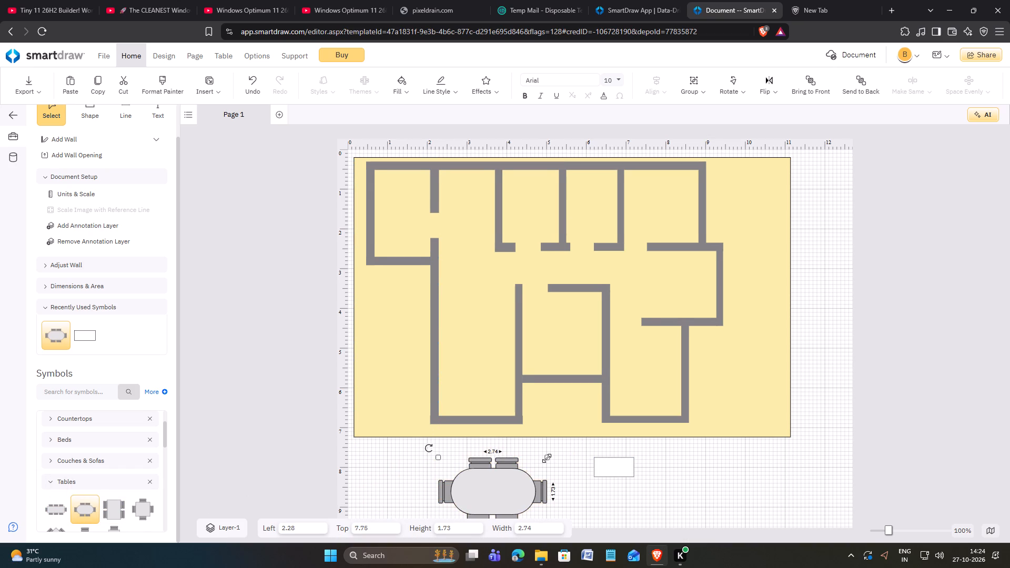
drag(547, 458, 502, 476)
drag(468, 508, 509, 476)
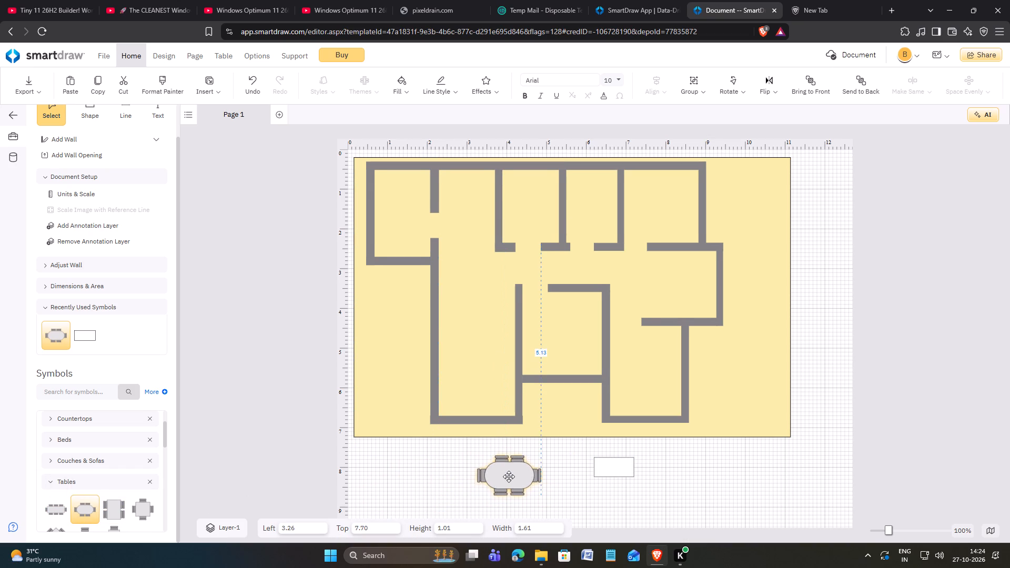
drag(509, 476, 509, 474)
click(408, 93)
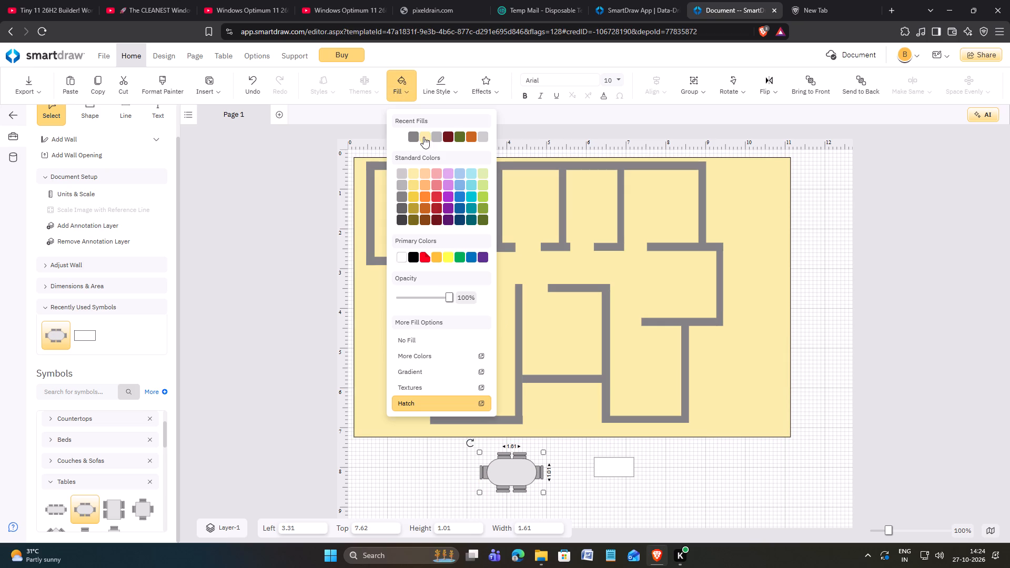
click(402, 138)
Move the white oval table into the second room of the top row and rotate it a quarter turn so it stands vertically.
drag(520, 474, 476, 209)
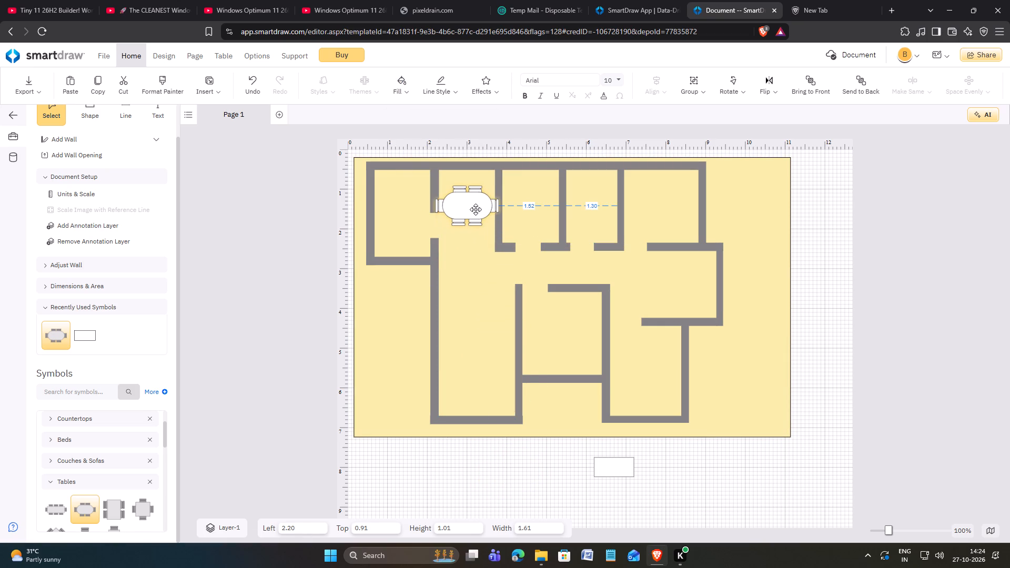
drag(476, 209, 473, 199)
drag(420, 167, 426, 203)
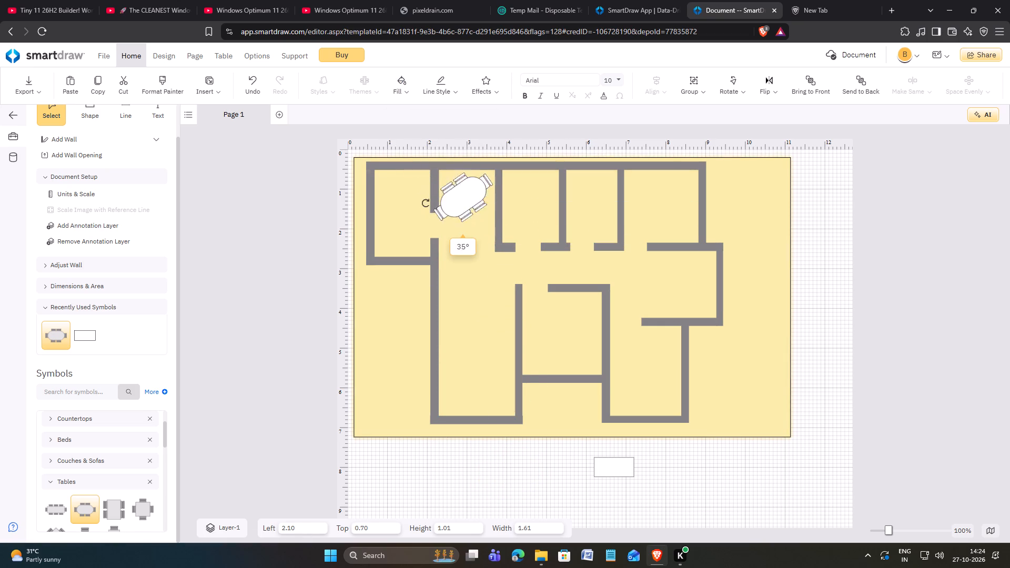
drag(426, 203, 445, 221)
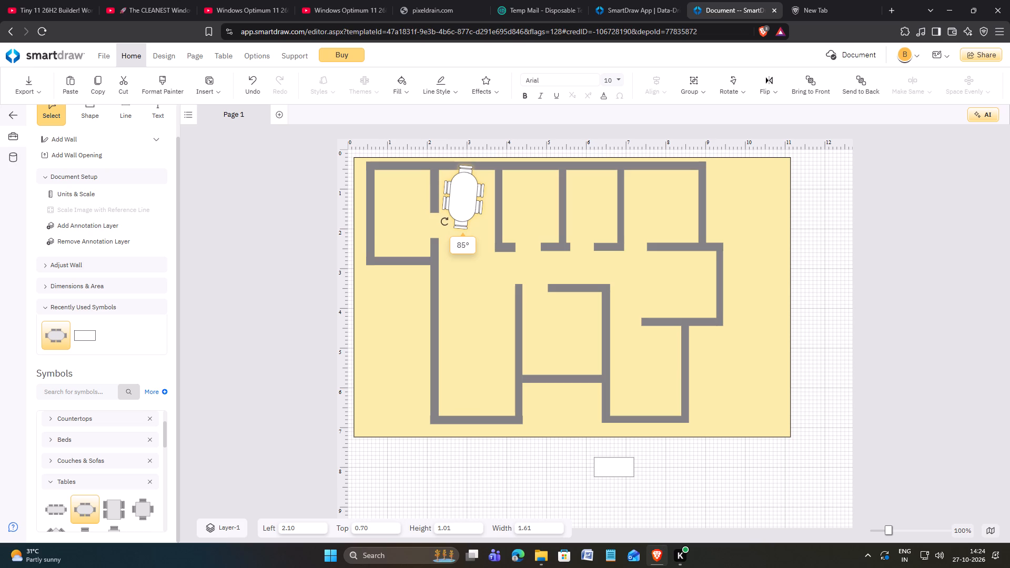
drag(445, 221, 447, 221)
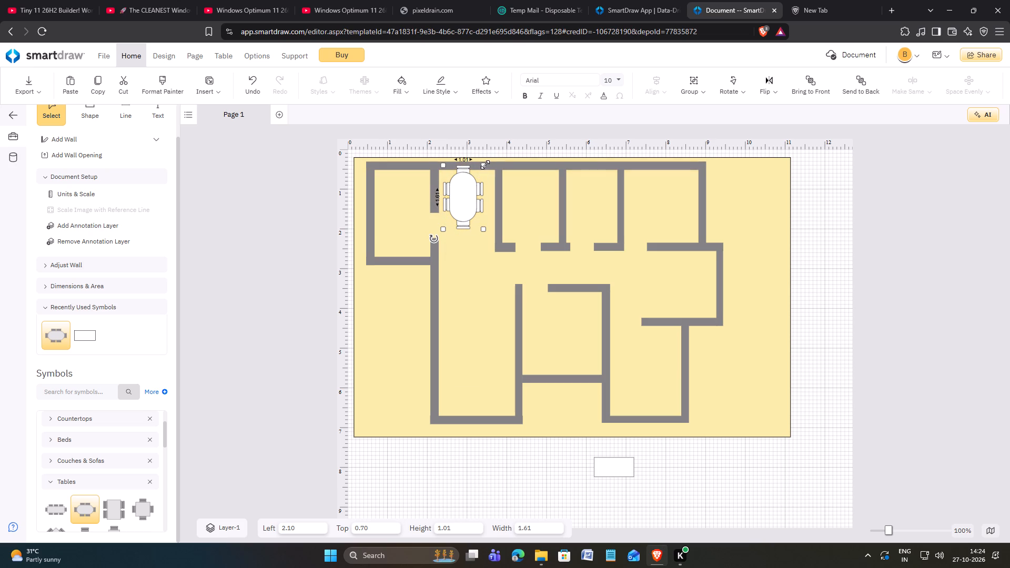
Scale the oval table down to 0.81 by 0.51 and position it at left 2.49, top 0.93 within the room.
drag(484, 165, 458, 197)
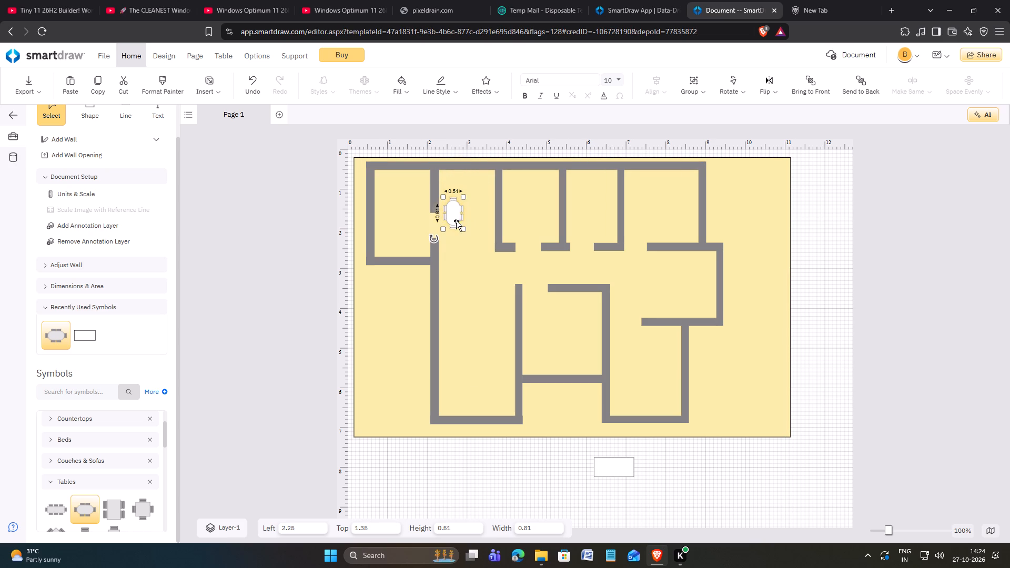
drag(455, 215, 471, 198)
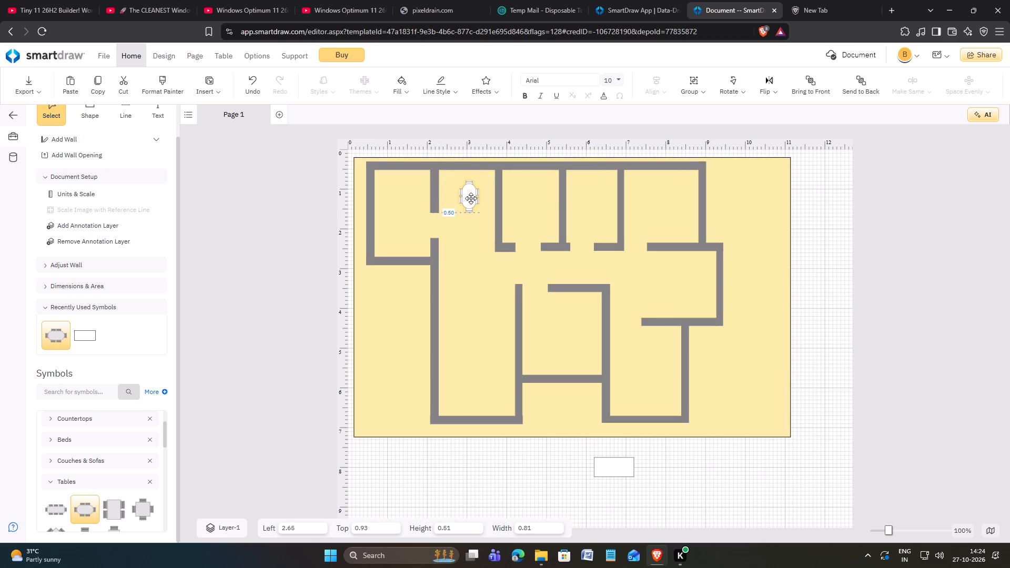
drag(471, 198, 464, 196)
Insert the plank-style Wood Rectangular Coffee Table from the Tables symbols below the plan and fill it white.
click(506, 485)
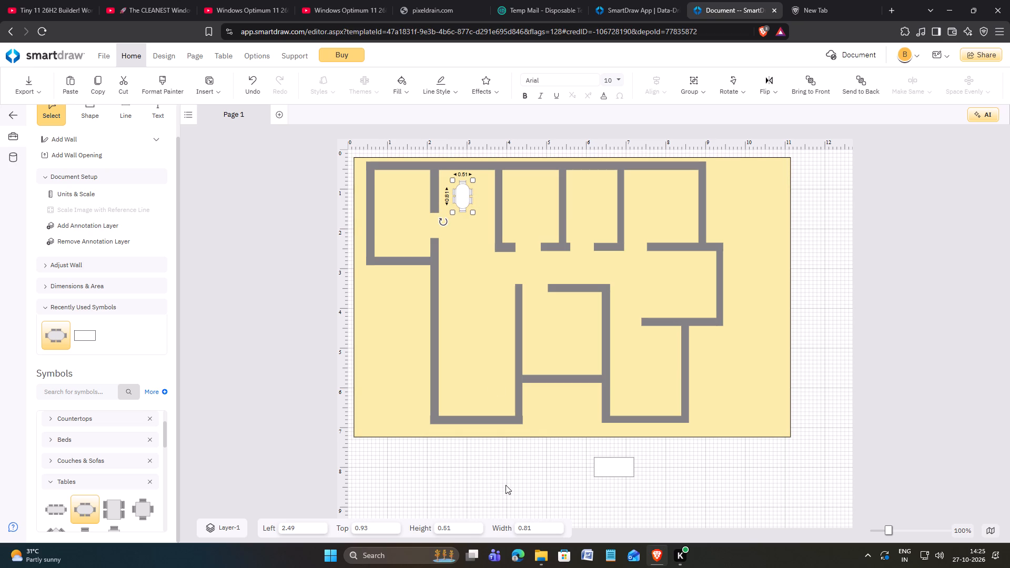
scroll(90, 491, down, 4)
scroll(125, 483, up, 1)
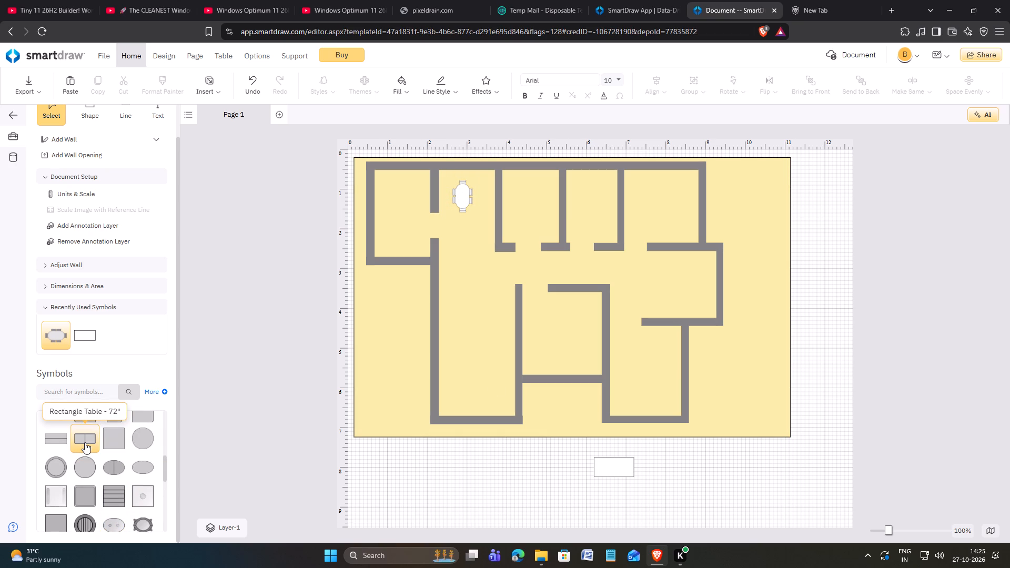
scroll(87, 463, down, 2)
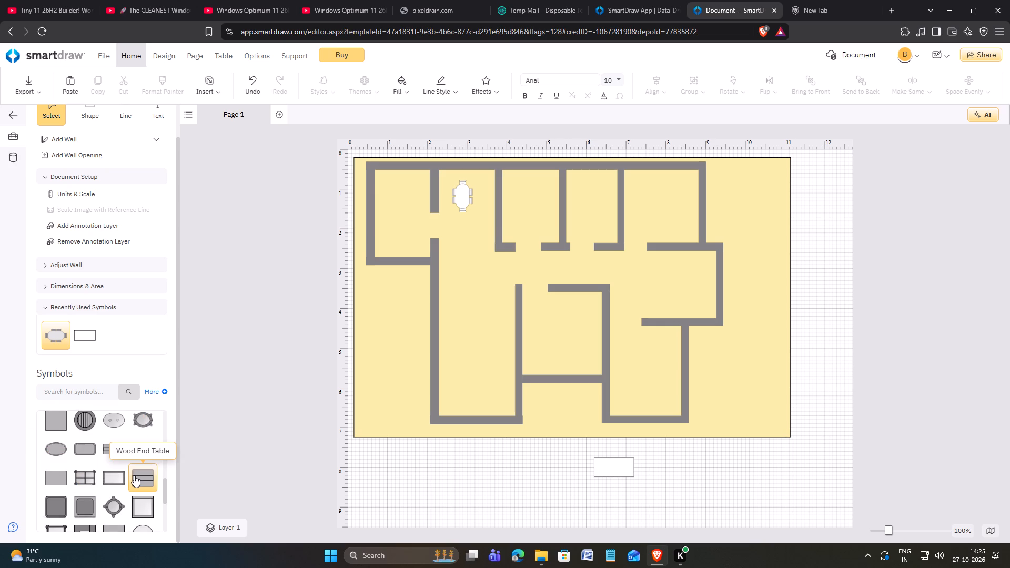
scroll(131, 478, down, 1)
scroll(103, 458, up, 1)
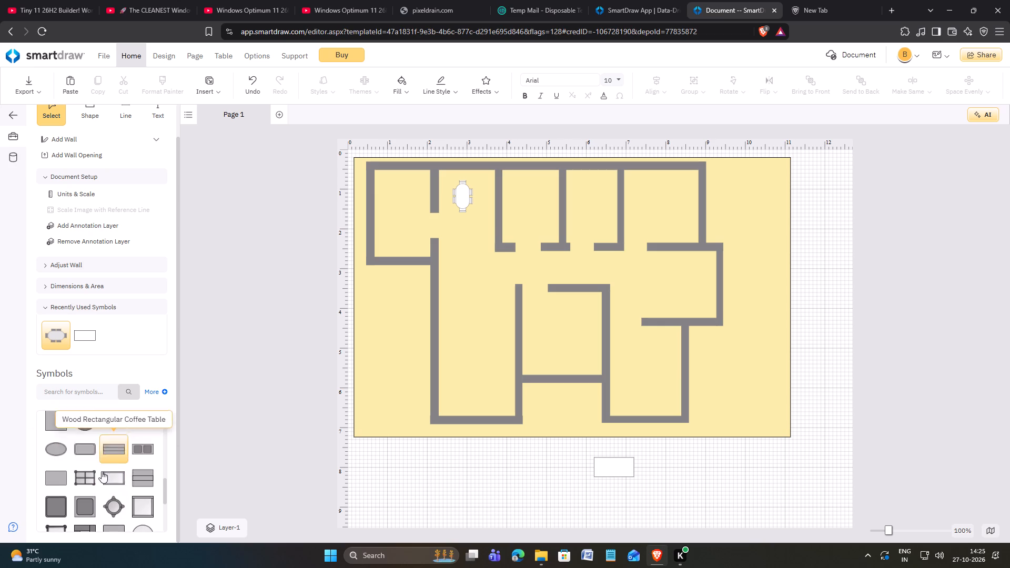
scroll(127, 471, down, 2)
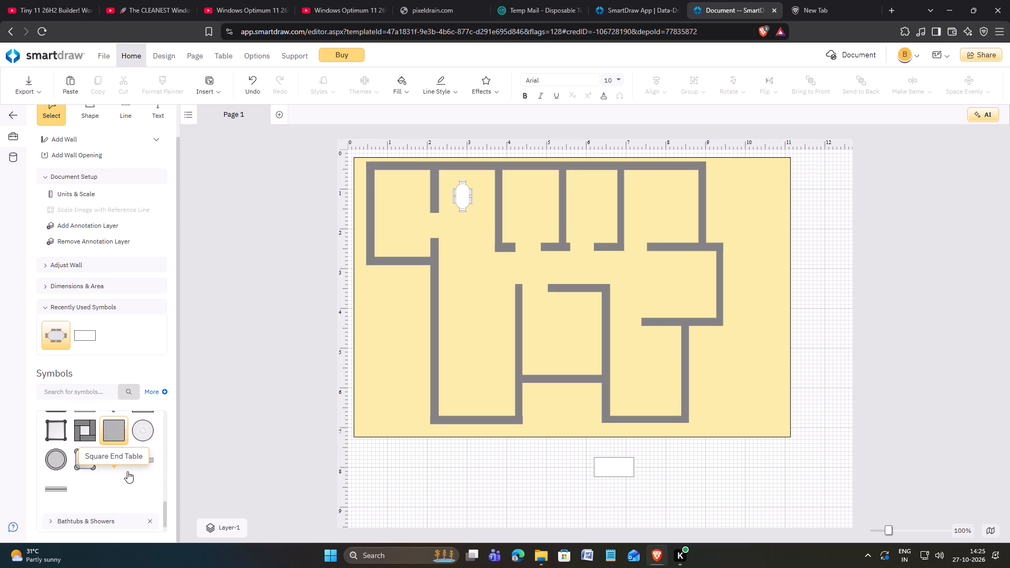
scroll(119, 476, up, 2)
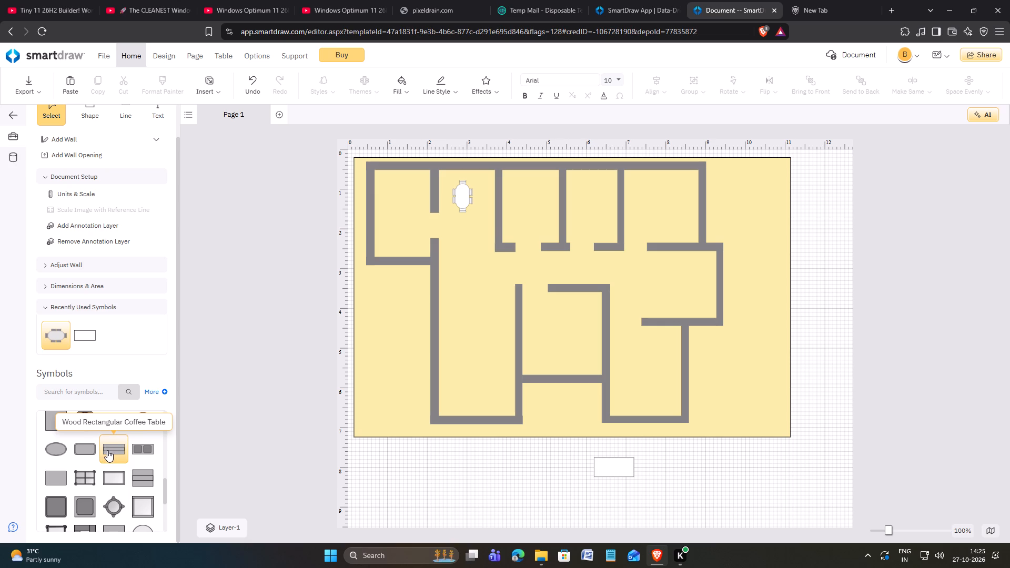
drag(107, 450, 433, 484)
drag(105, 455, 214, 456)
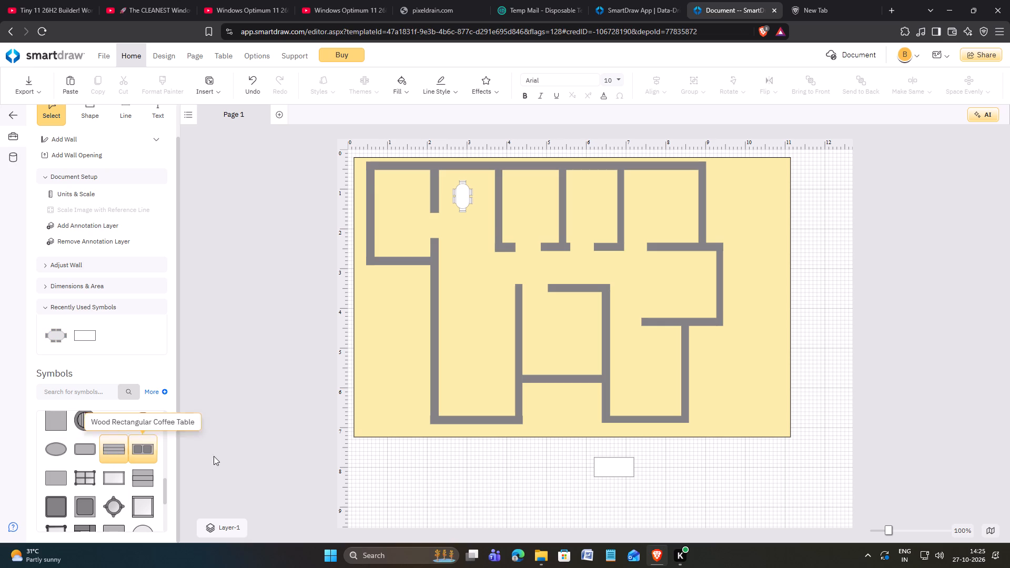
drag(214, 456, 427, 475)
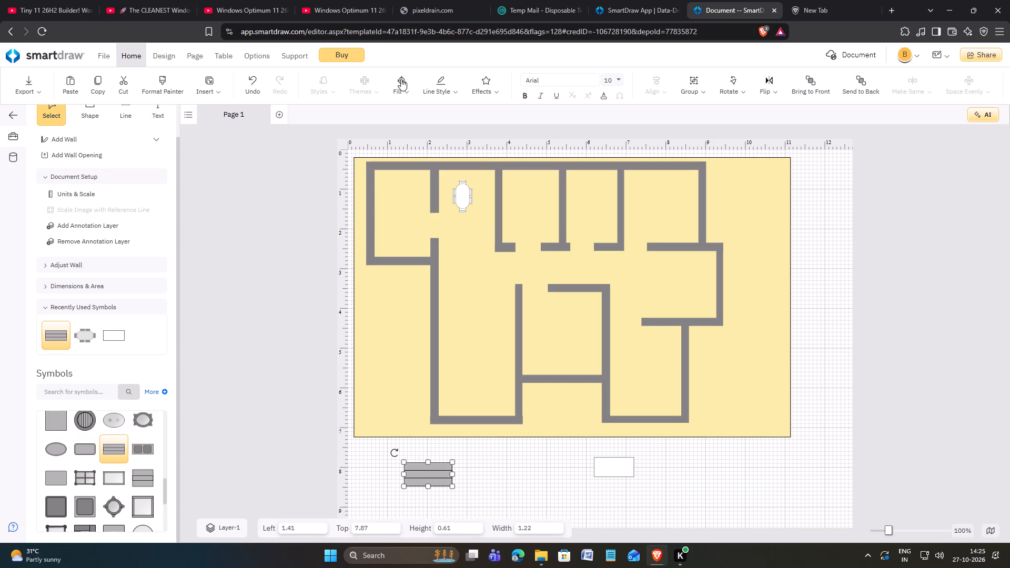
click(406, 93)
click(403, 139)
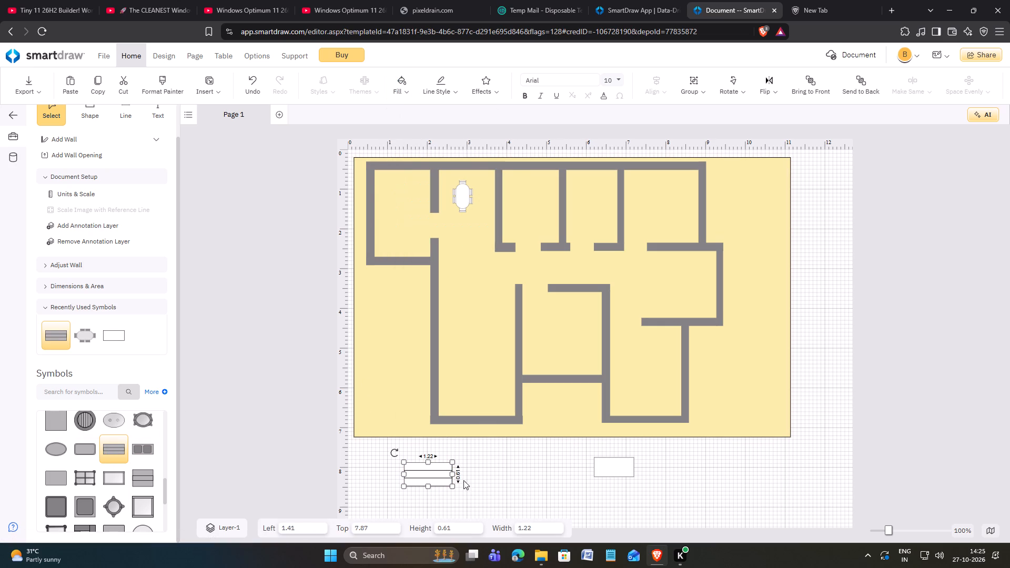
Shrink the coffee table to 0.79 by 0.32, rotate it 270° and place it against the dining room's right wall at left 3.15, top 0.72.
drag(454, 461, 435, 474)
drag(395, 463, 446, 438)
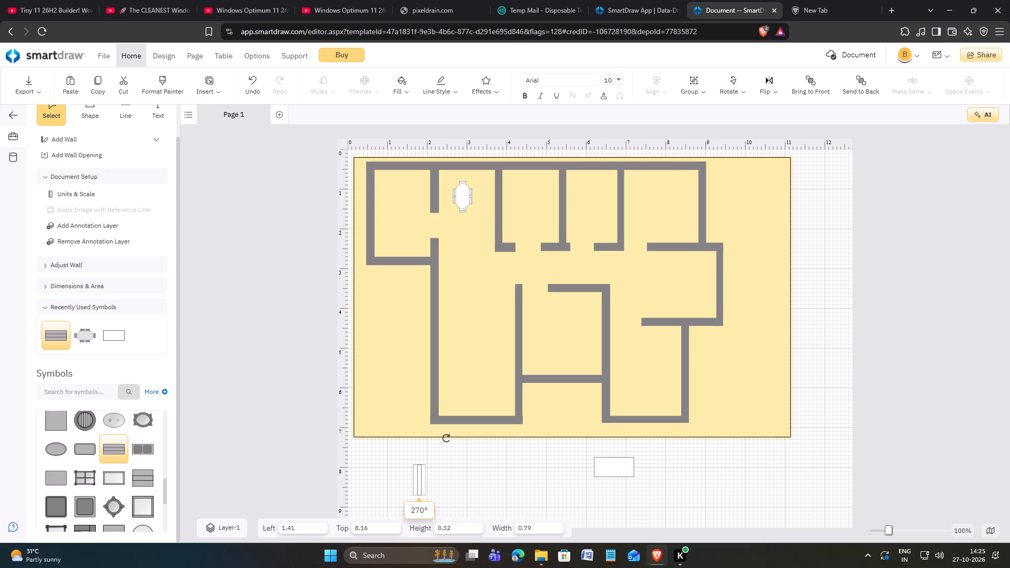
drag(446, 438, 447, 438)
drag(420, 478, 478, 239)
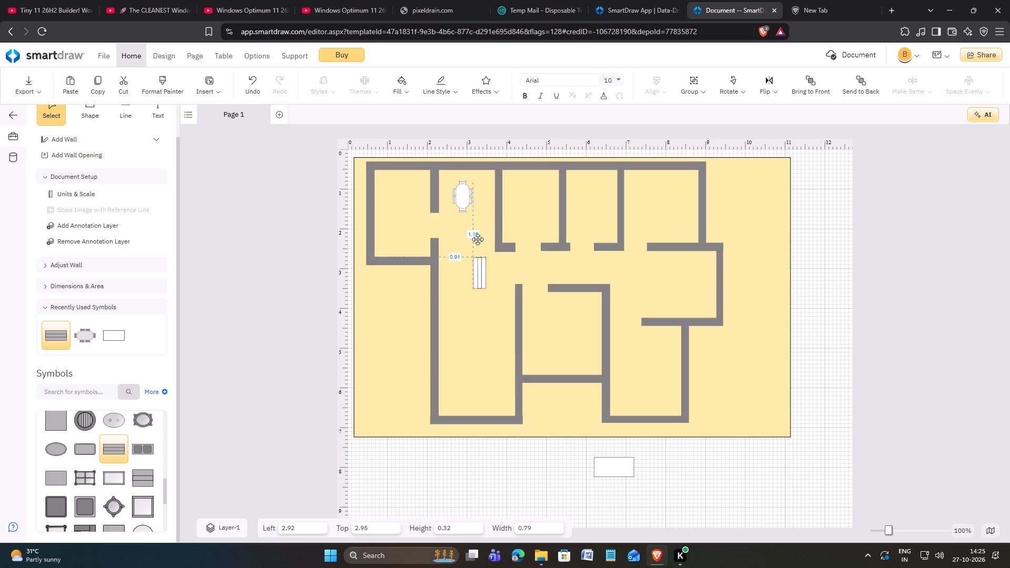
drag(478, 239, 487, 183)
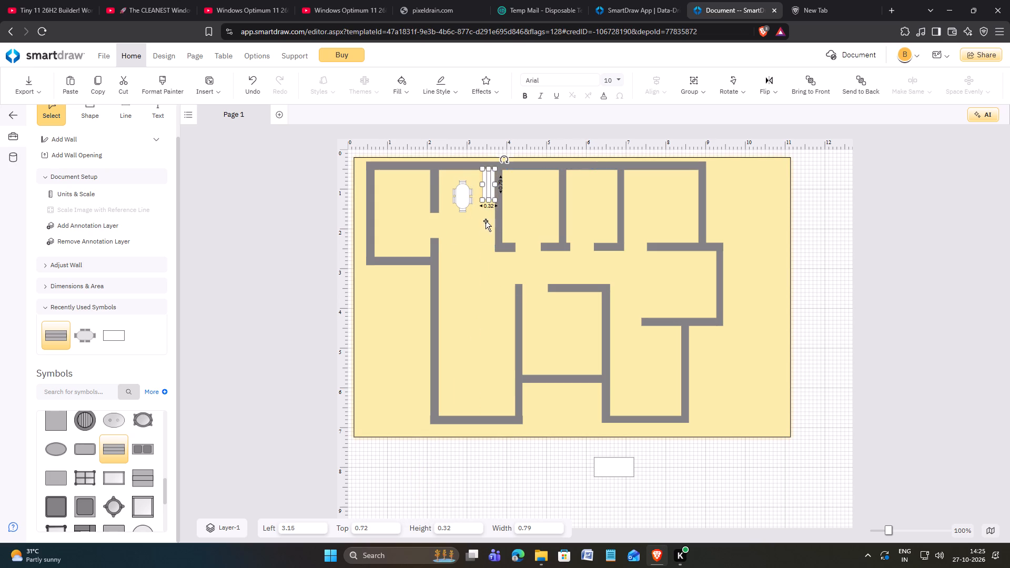
Duplicate the plank coffee table and place the copy directly below the first against the same wall at left 3.15, top 1.67.
click(104, 90)
click(70, 83)
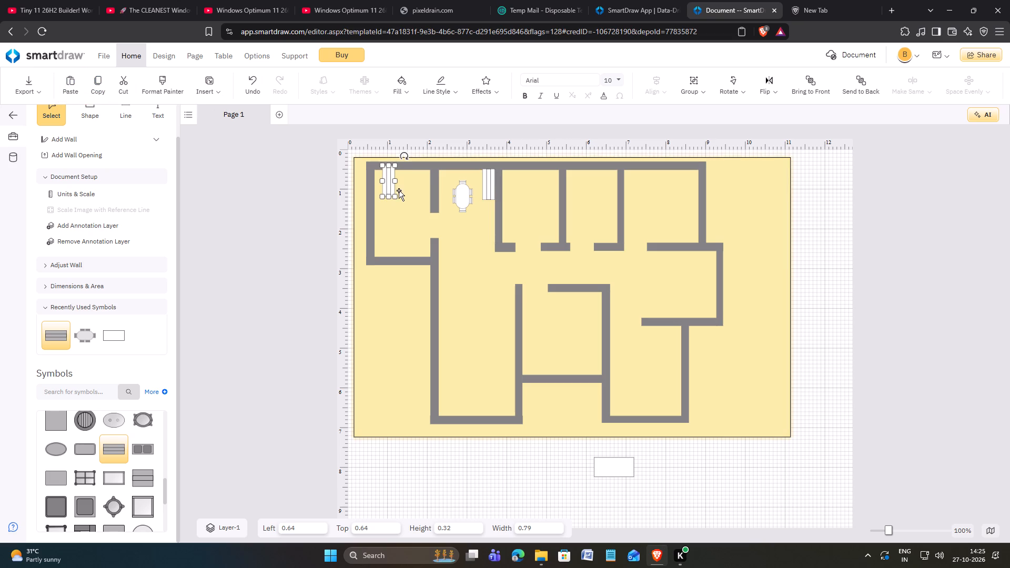
drag(390, 186, 490, 223)
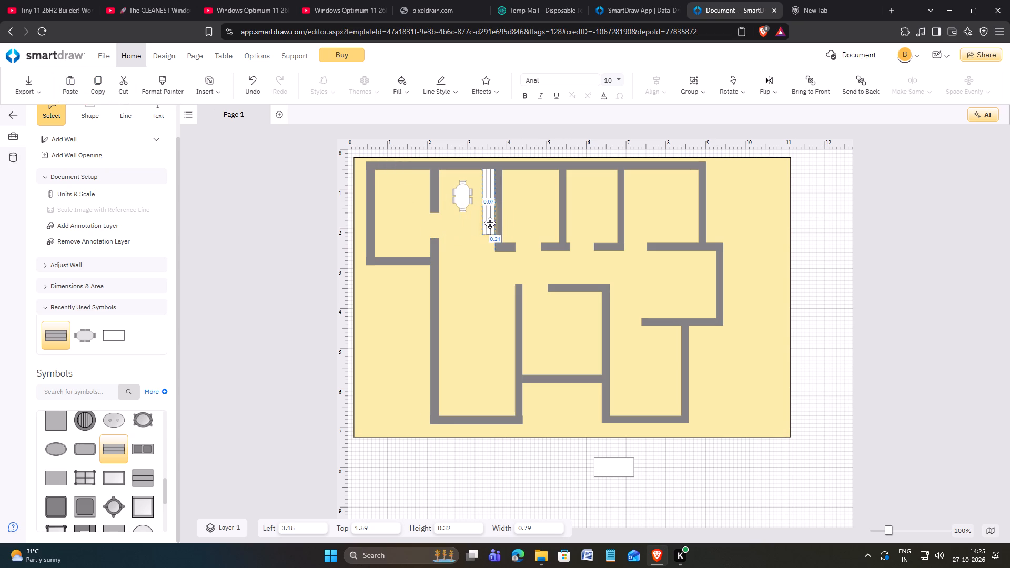
drag(490, 223, 491, 225)
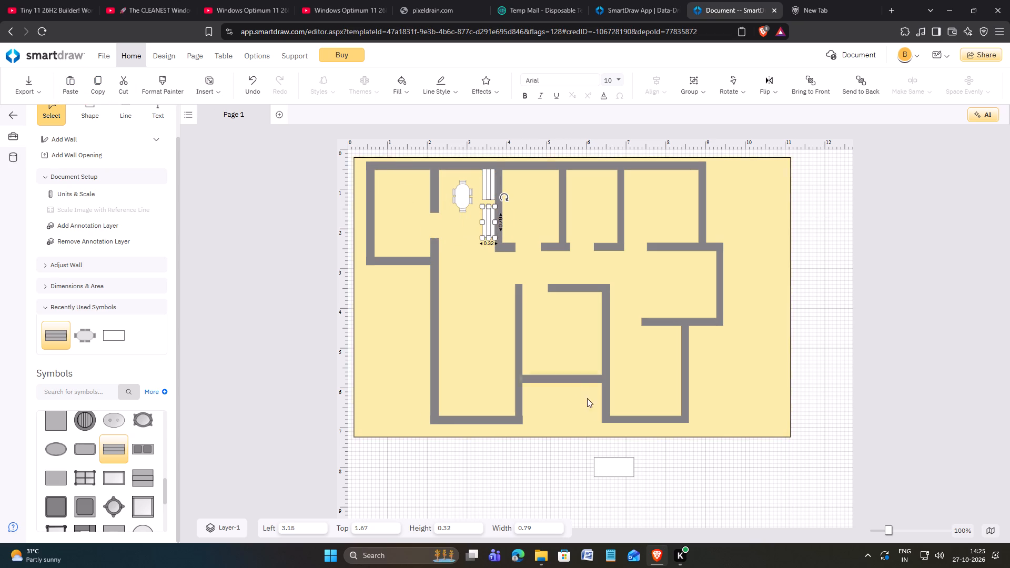
click(516, 484)
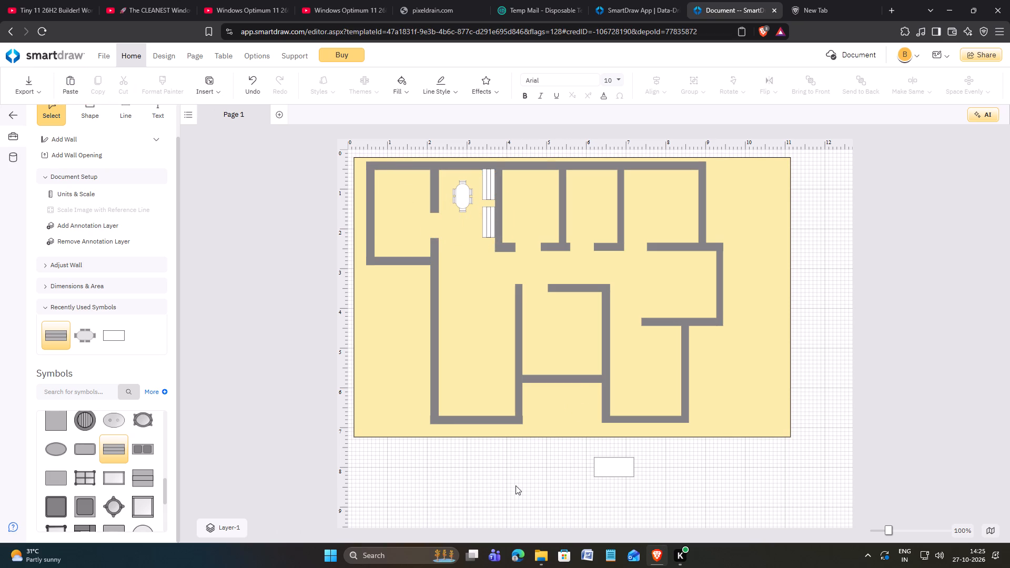
Insert a Door (28") symbol with an opening strip at its base from the Doors & Windows symbols, below the plan.
scroll(80, 422, up, 6)
scroll(90, 470, down, 1)
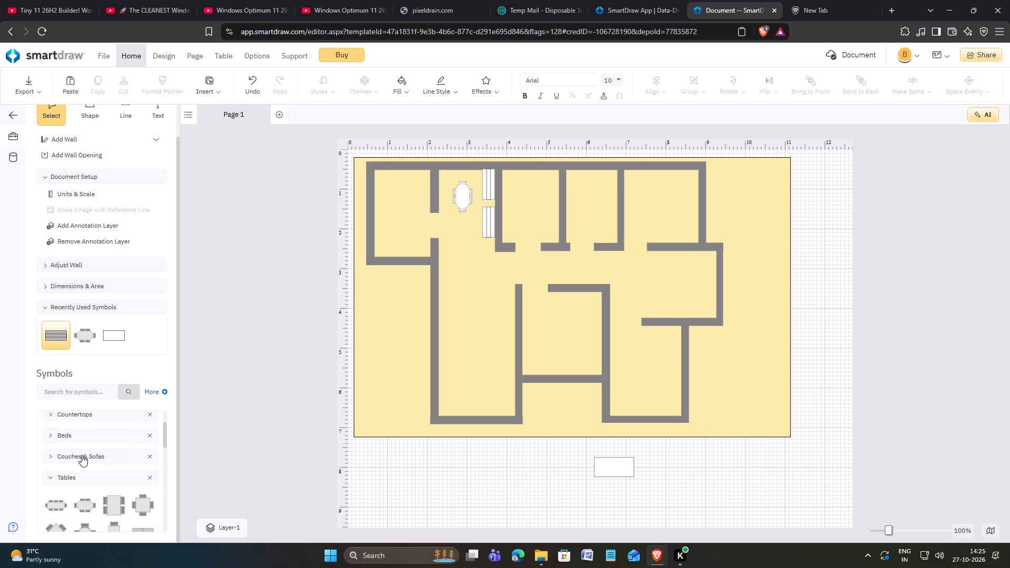
click(53, 479)
scroll(77, 448, up, 1)
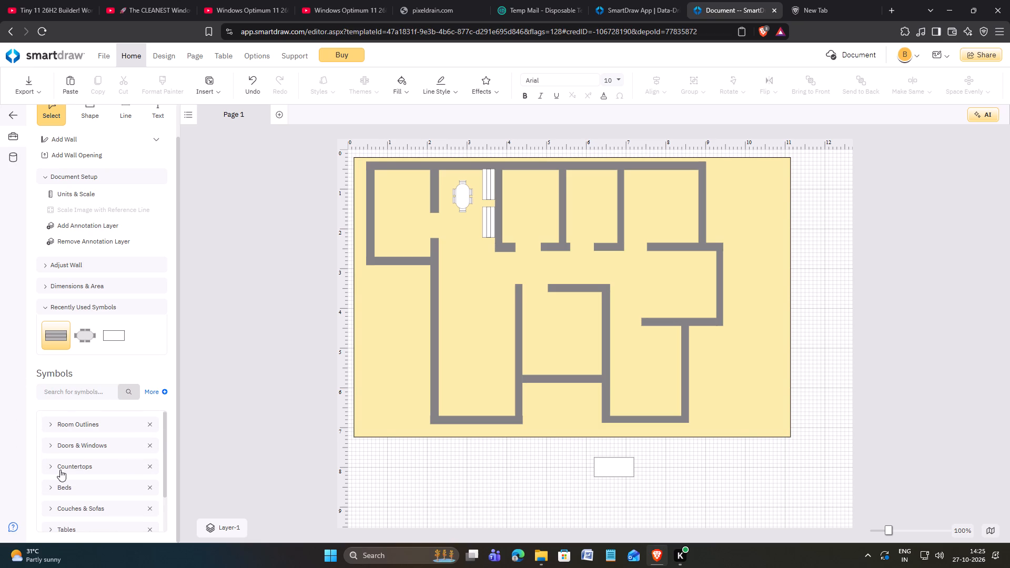
click(49, 448)
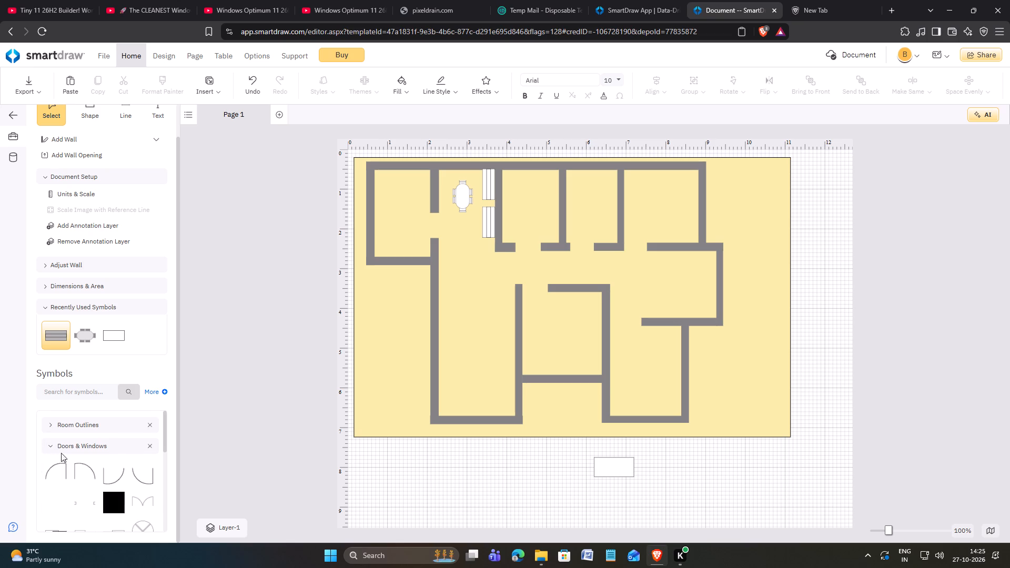
drag(85, 475, 116, 474)
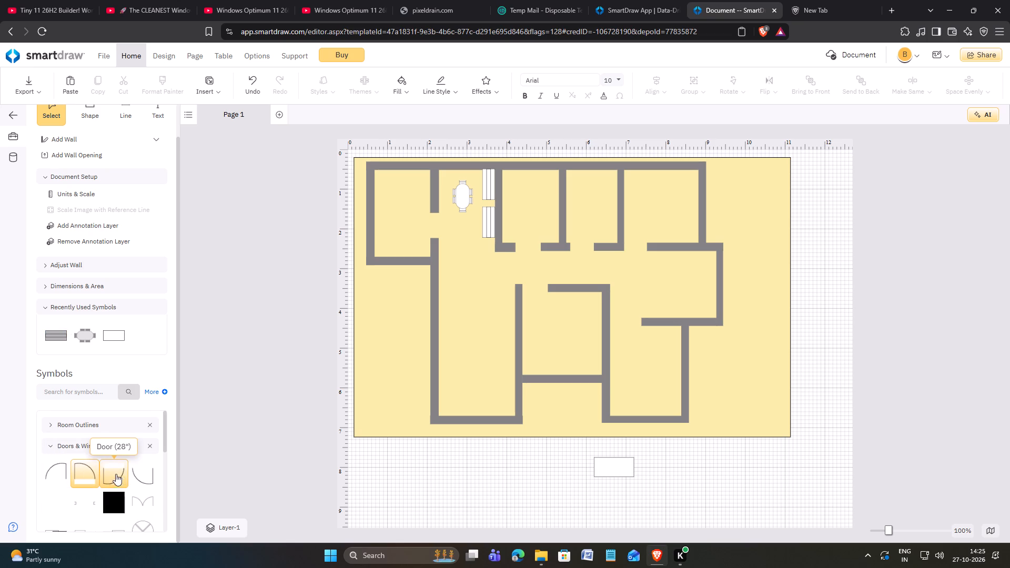
drag(116, 474, 447, 473)
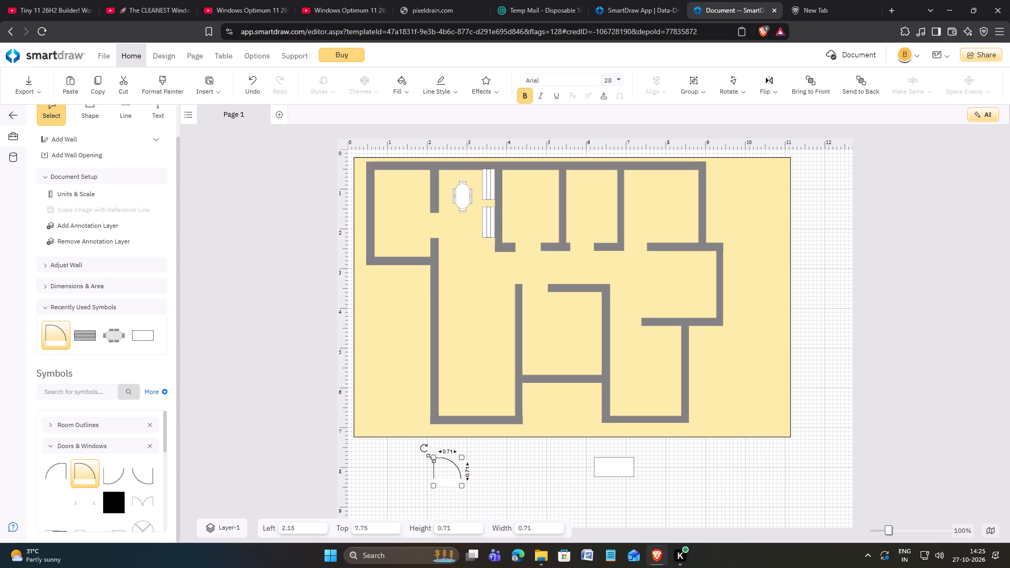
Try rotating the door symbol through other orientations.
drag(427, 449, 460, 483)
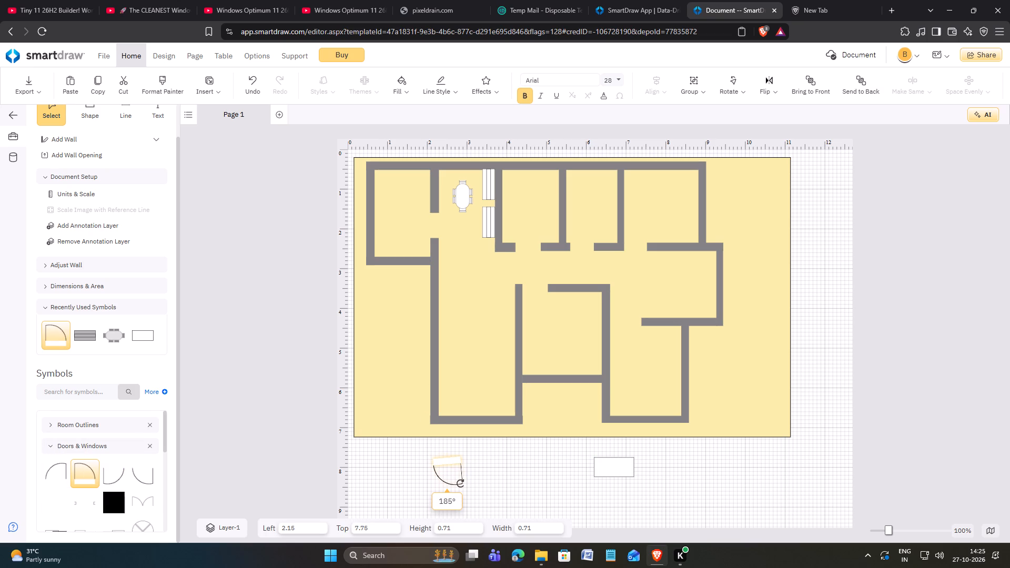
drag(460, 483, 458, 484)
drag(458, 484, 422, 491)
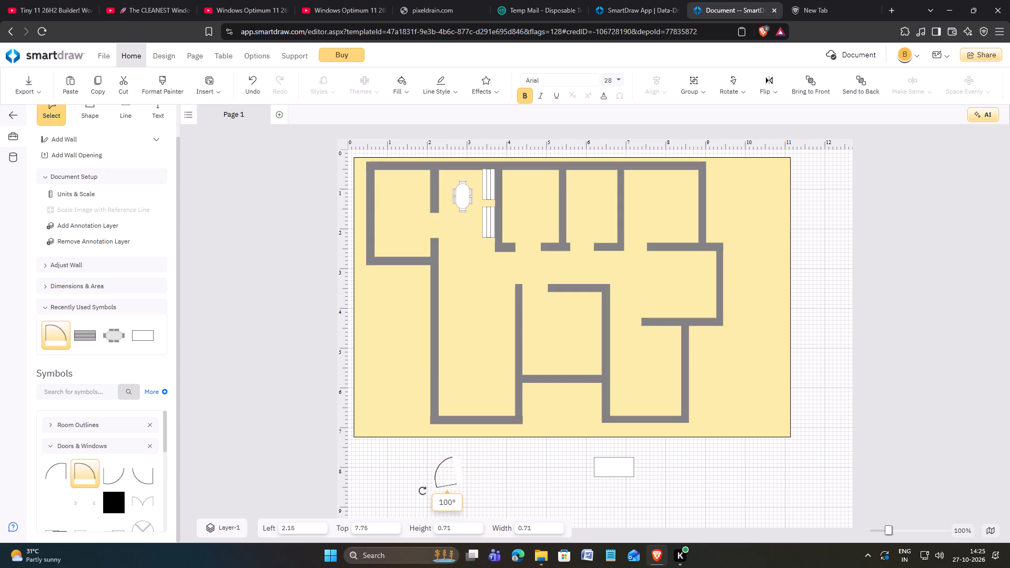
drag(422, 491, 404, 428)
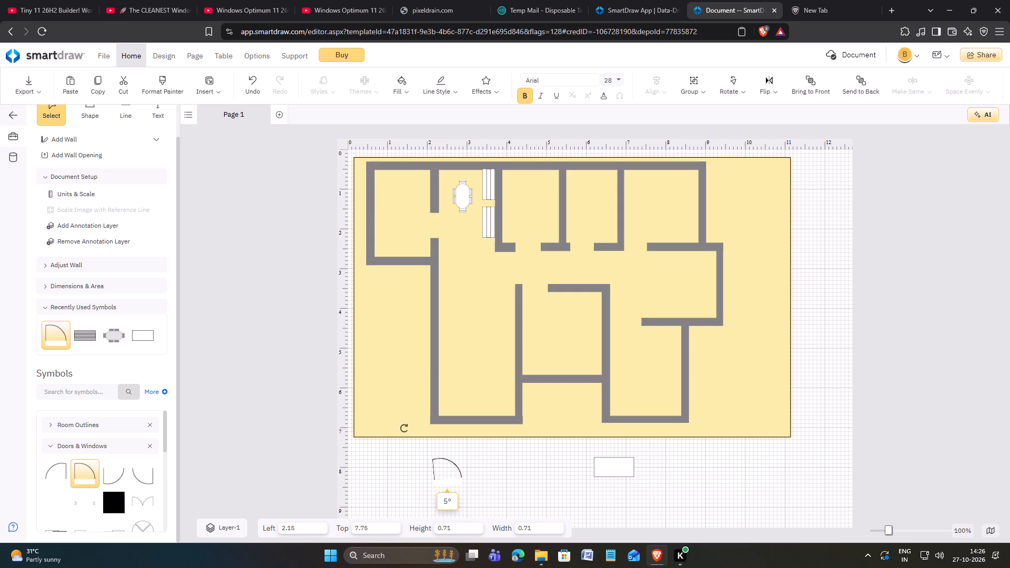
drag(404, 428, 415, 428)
Move the door into the bottom wall opening of the top row's third room at left 4.21, top 1.84.
drag(451, 484, 531, 245)
click(507, 206)
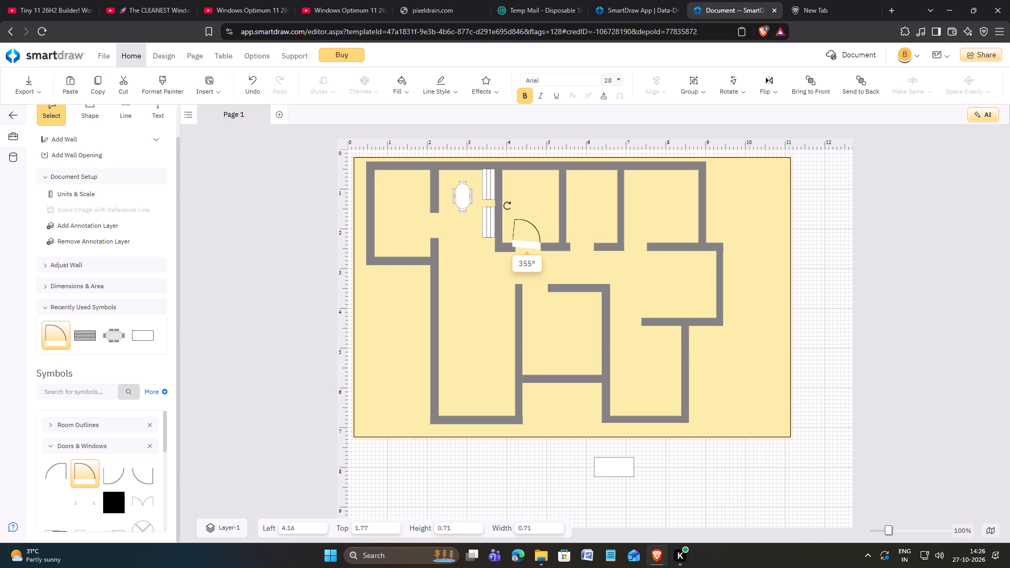
click(530, 246)
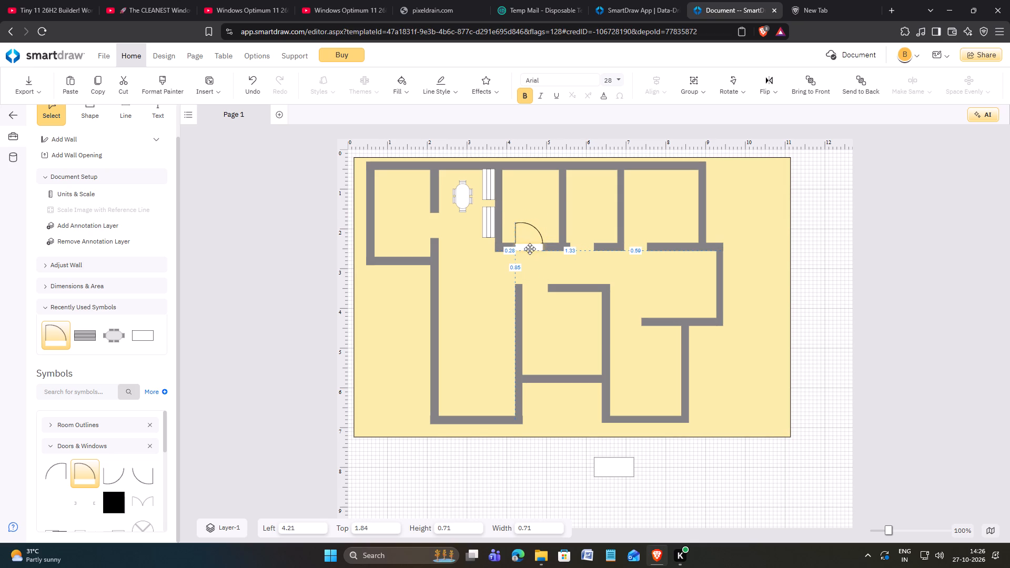
click(497, 473)
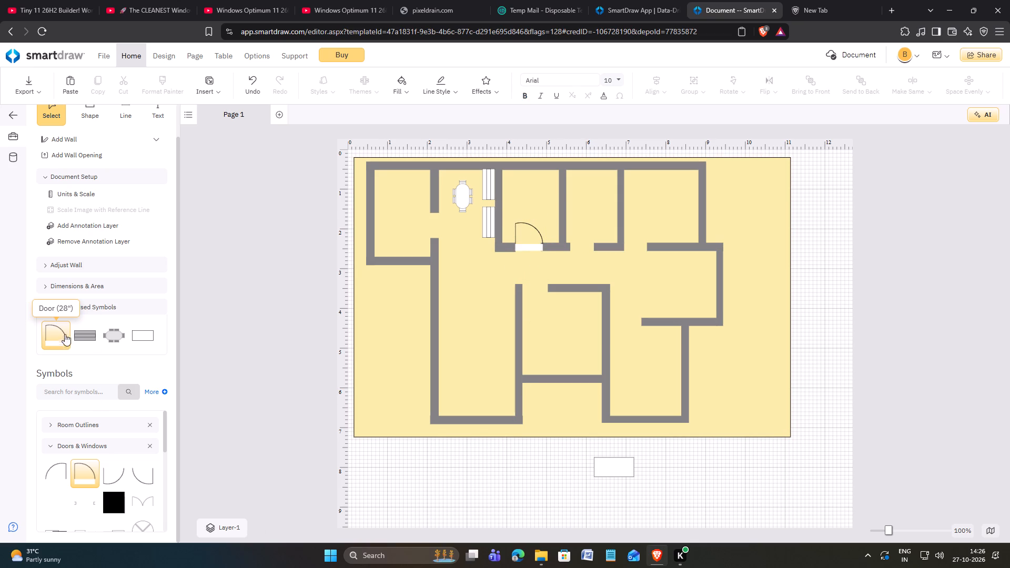
Add another Door (28") in the bottom wall opening of the top row's fourth room at left 5.55, top 1.84.
drag(58, 340, 582, 236)
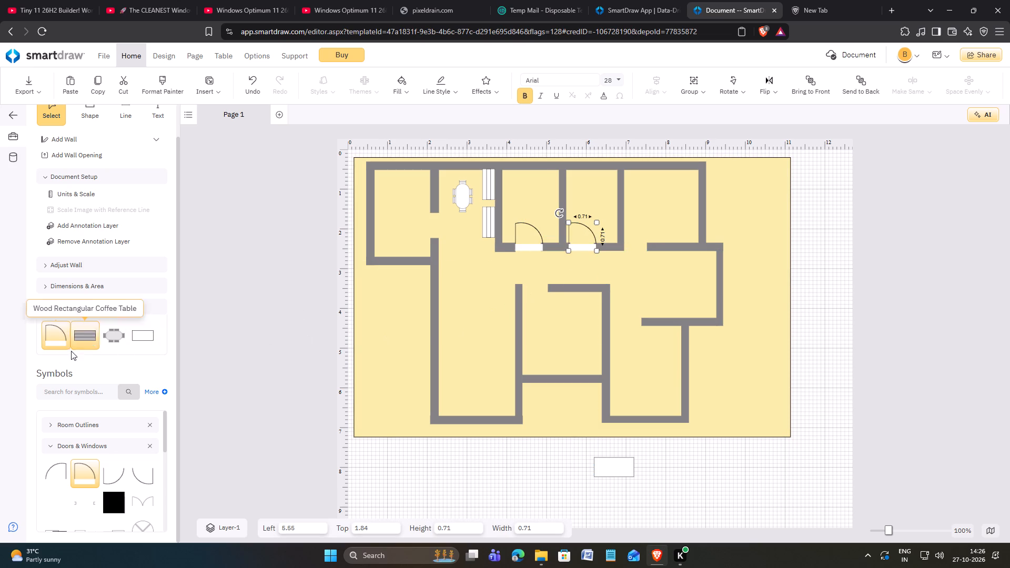
Add a Door (28") to the top row's fifth room opening, shrink it to 0.65 by 0.65 and place it at left 6.94, top 1.90.
drag(59, 341, 637, 239)
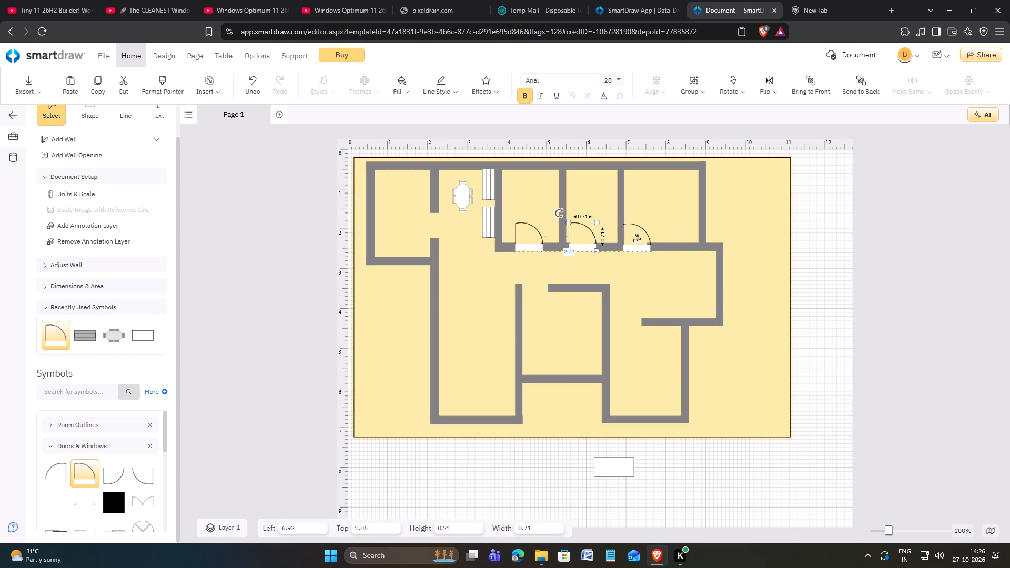
drag(637, 239, 637, 237)
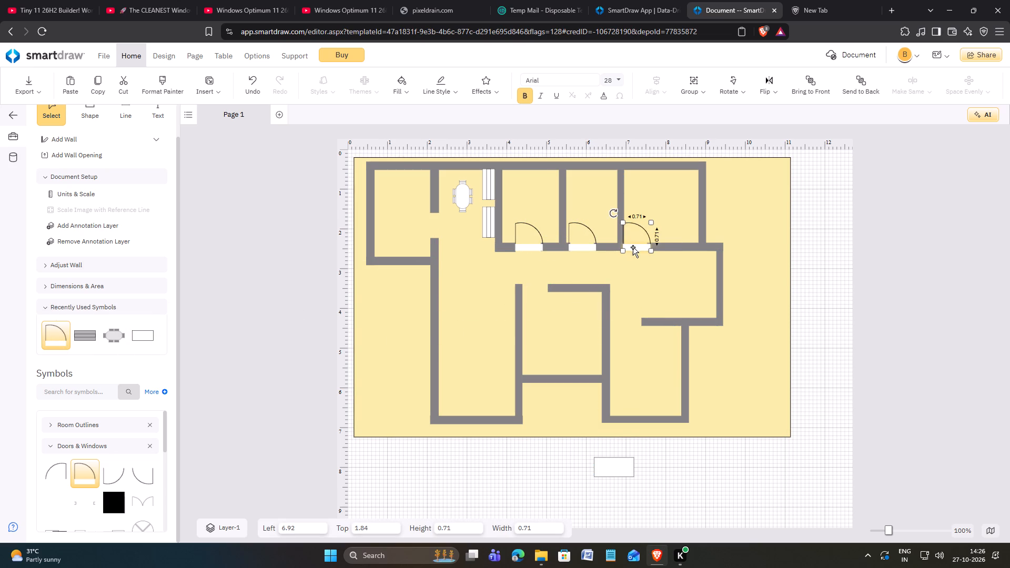
click(634, 248)
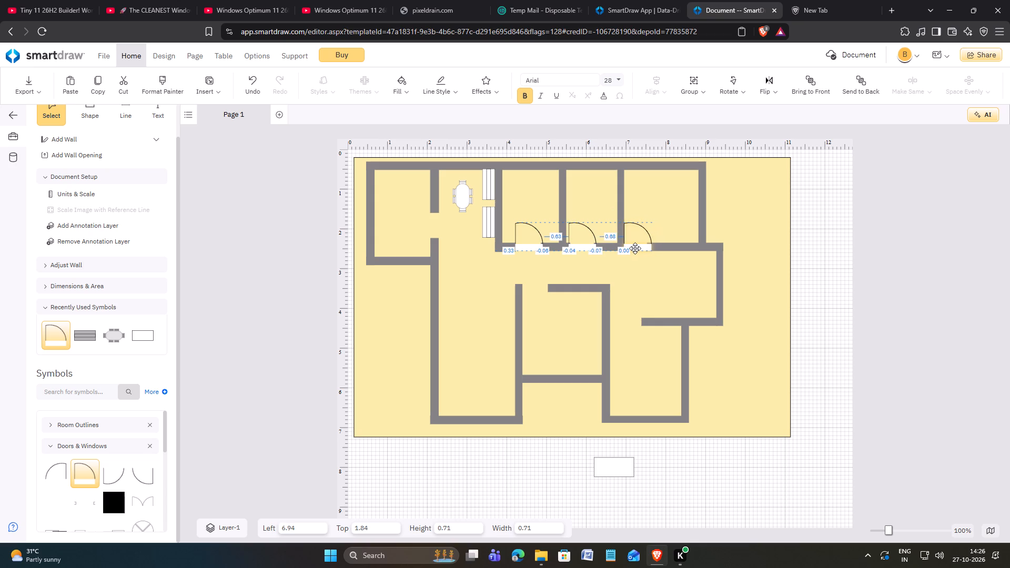
click(654, 250)
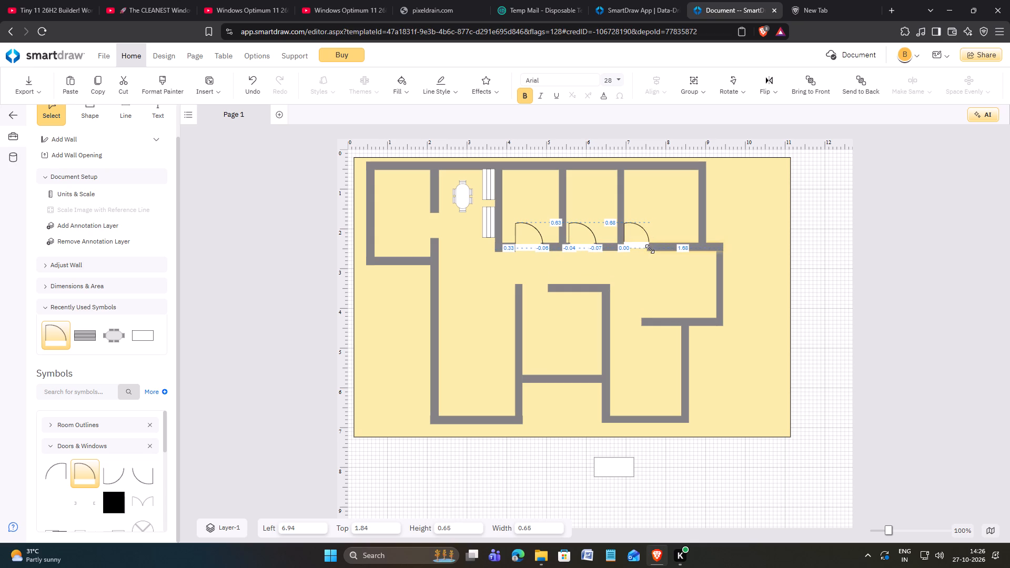
click(640, 246)
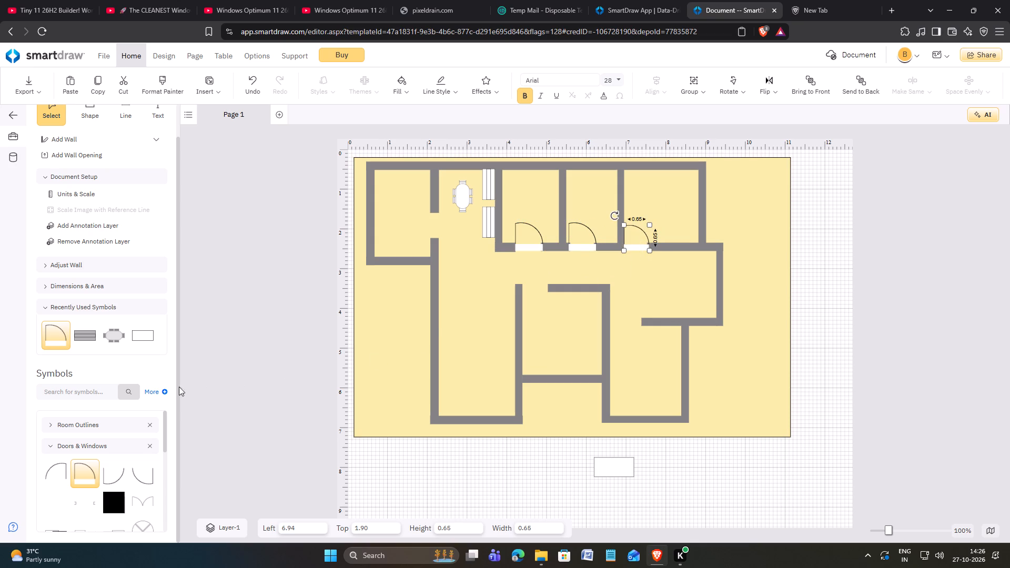
click(449, 487)
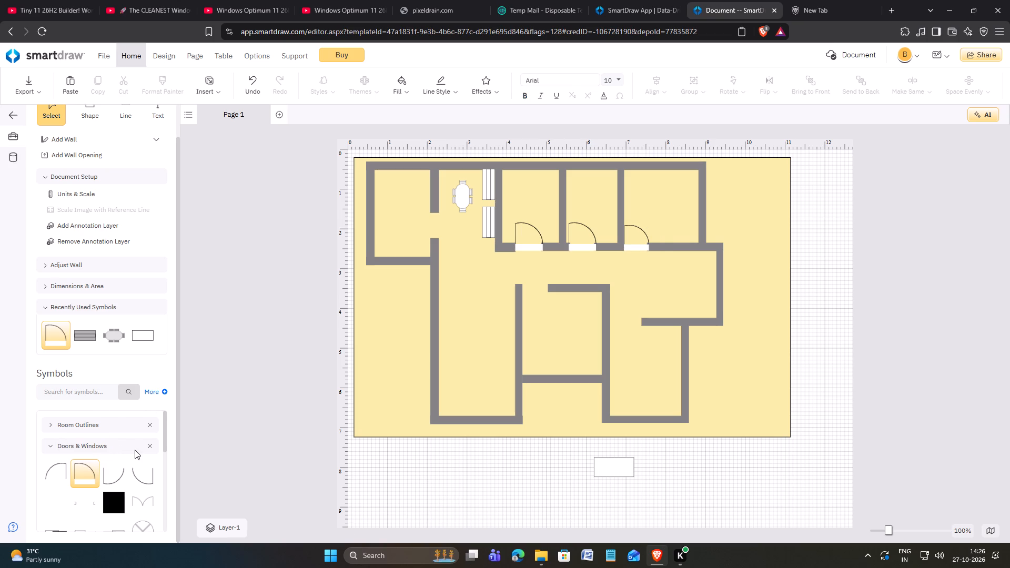
Insert the square glass table with round corner legs from the Tables symbols below the plan's lower wall area.
click(52, 446)
scroll(72, 471, down, 1)
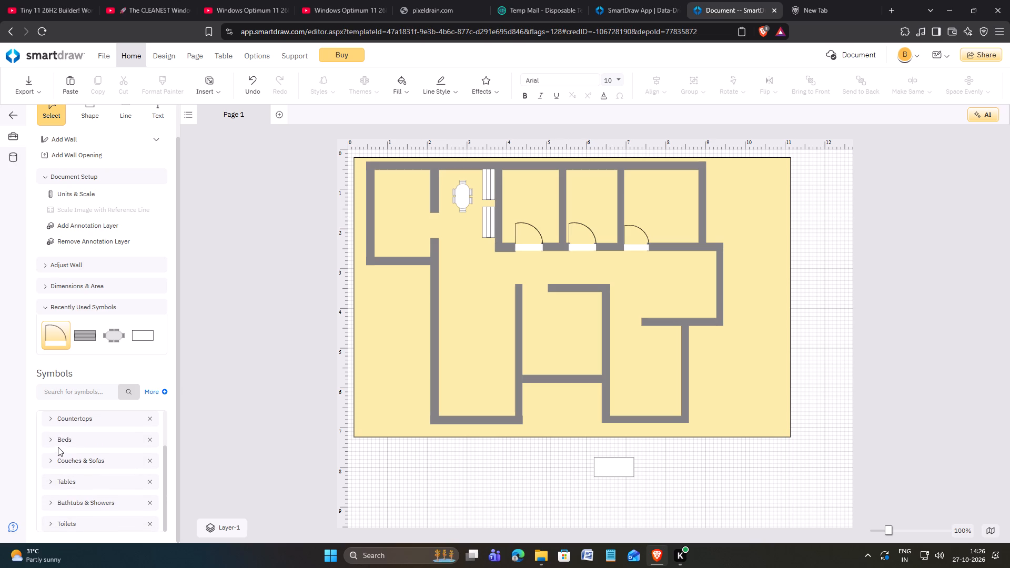
click(52, 480)
scroll(98, 476, down, 2)
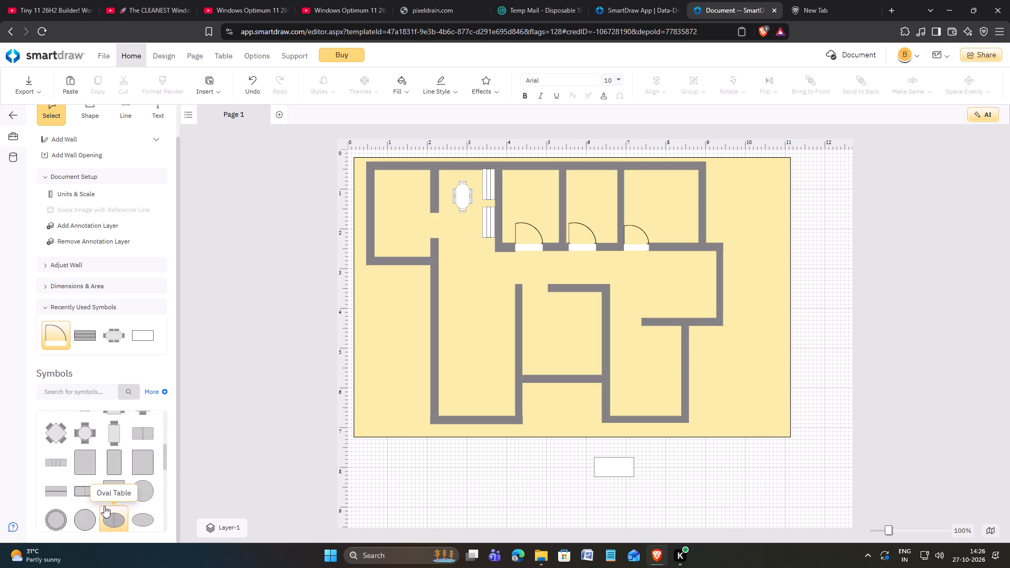
scroll(142, 490, down, 2)
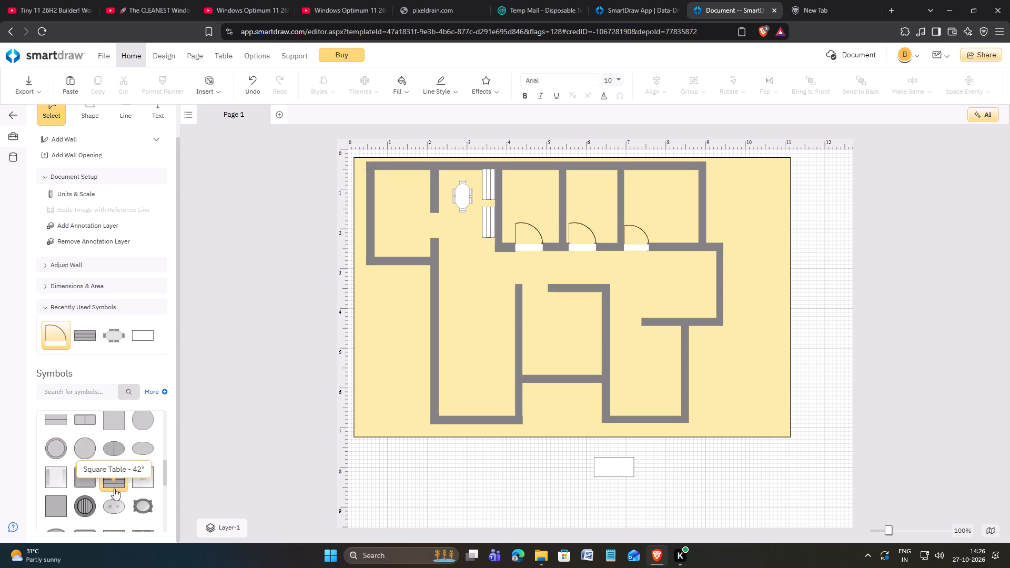
scroll(111, 490, down, 1)
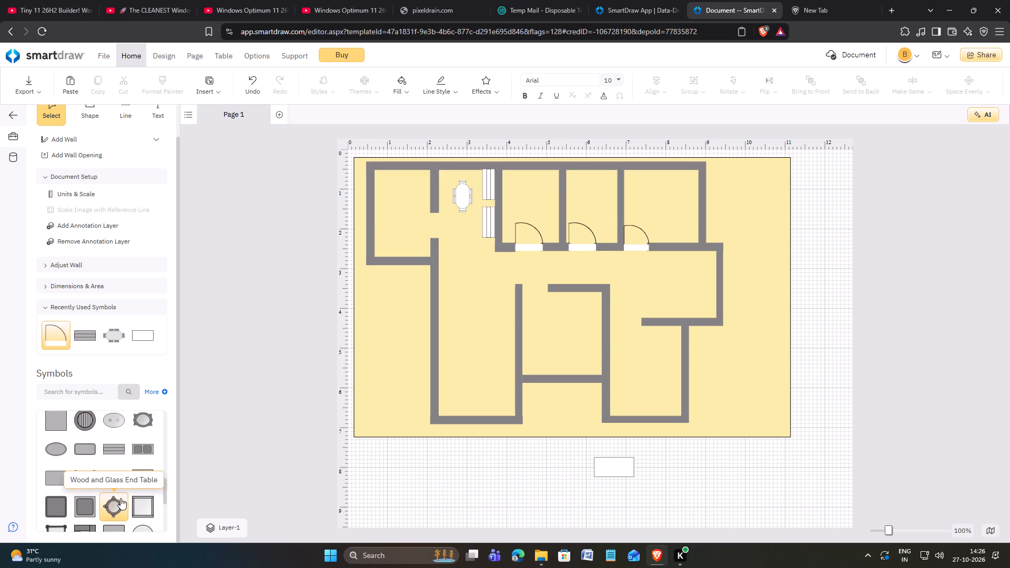
scroll(120, 498, down, 1)
drag(88, 509, 405, 475)
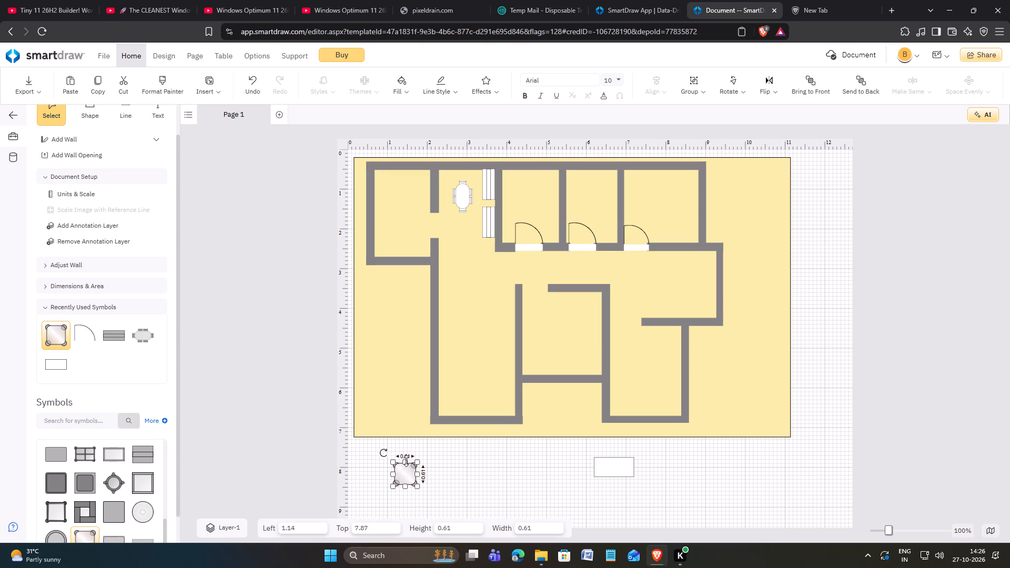
Stretch the glass table to a height of 1.00 and place it in the large room at left 3.04, top 4.24.
drag(406, 461, 407, 447)
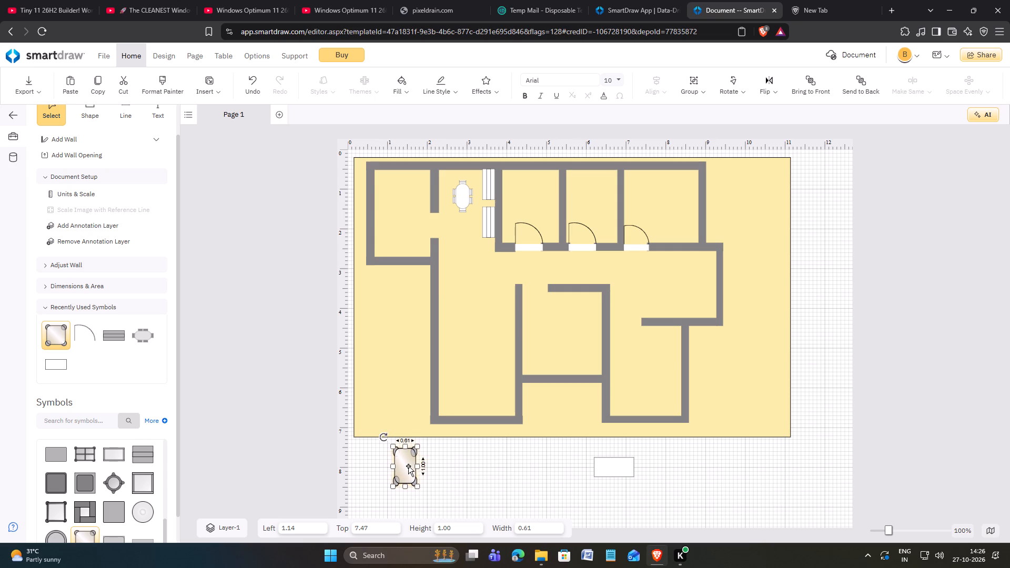
drag(407, 466, 482, 339)
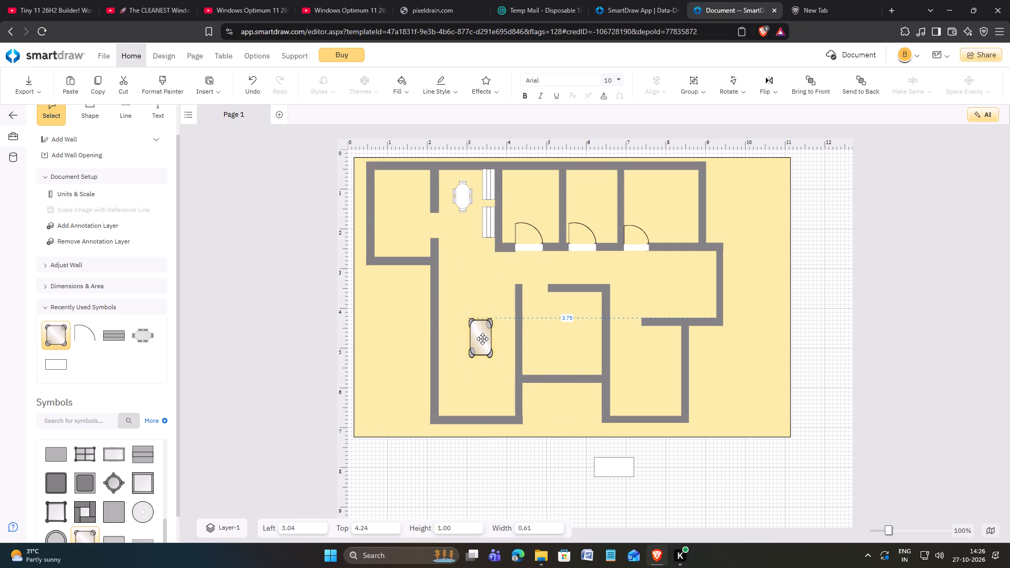
drag(482, 339, 482, 338)
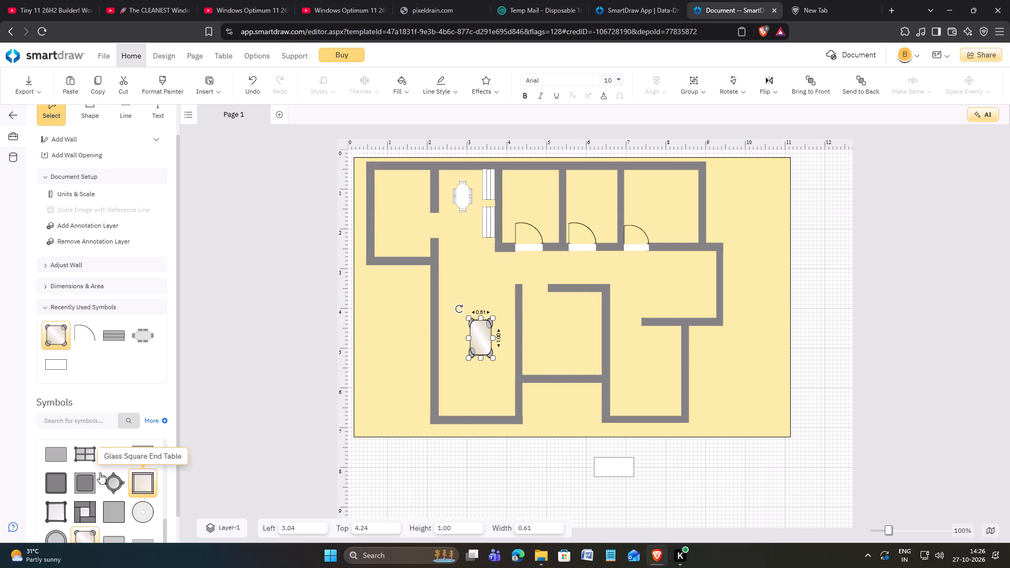
Insert a curved-back armchair from the Couches & Sofas symbols below the plan at left 2.08, top 8.24 and fill it white.
scroll(66, 480, up, 6)
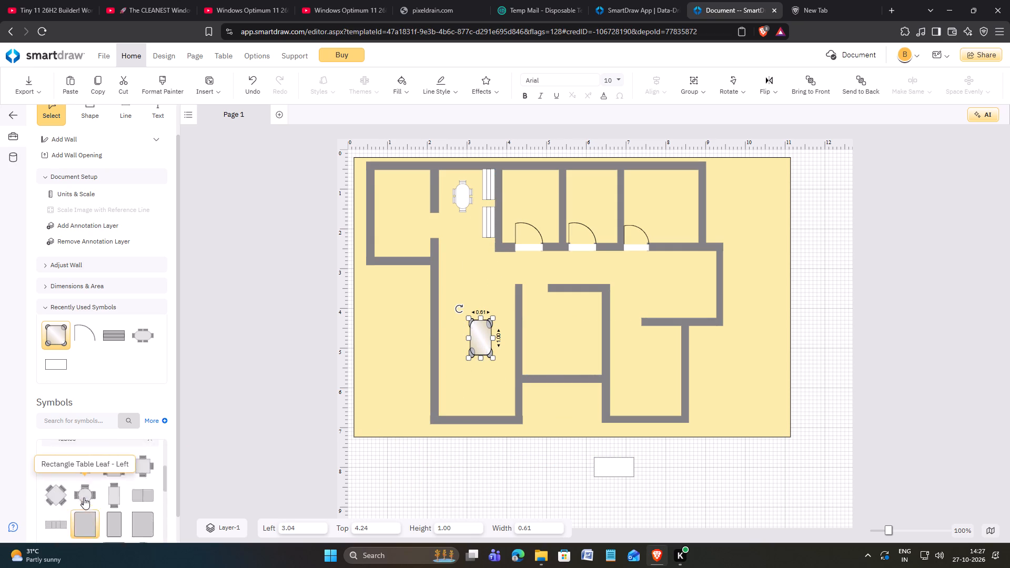
scroll(83, 496, down, 2)
scroll(80, 491, up, 2)
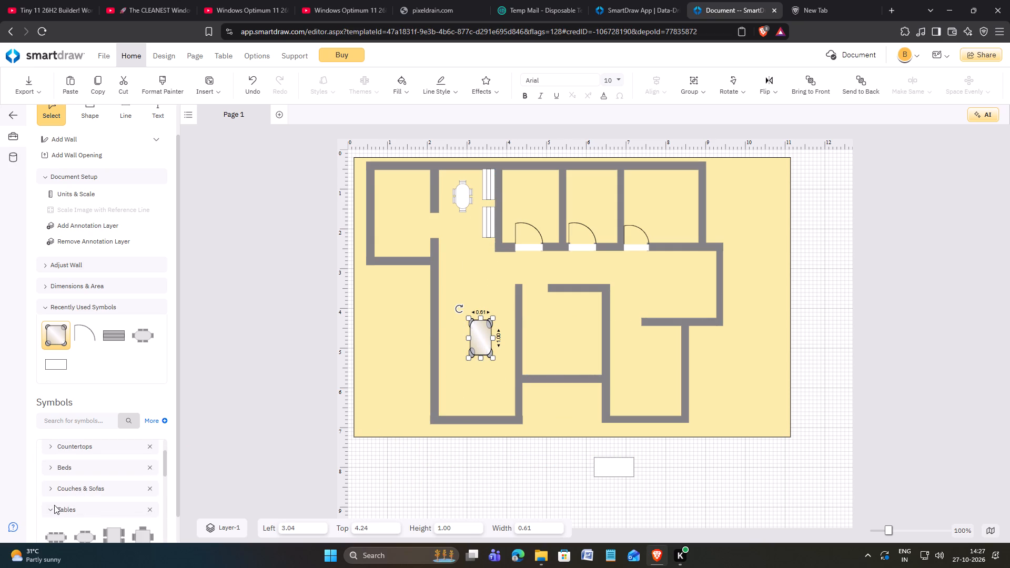
click(51, 511)
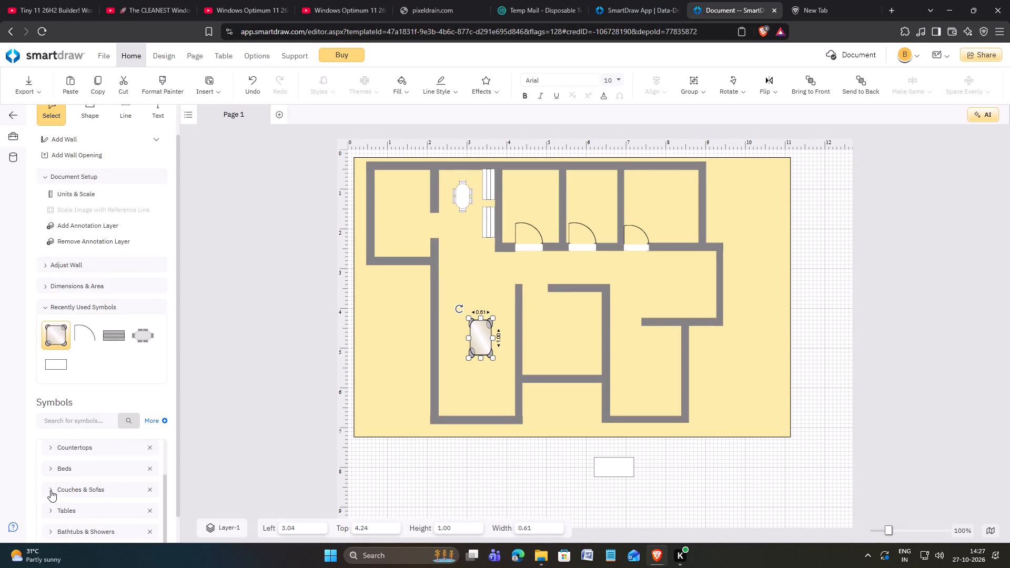
click(50, 490)
scroll(97, 495, down, 3)
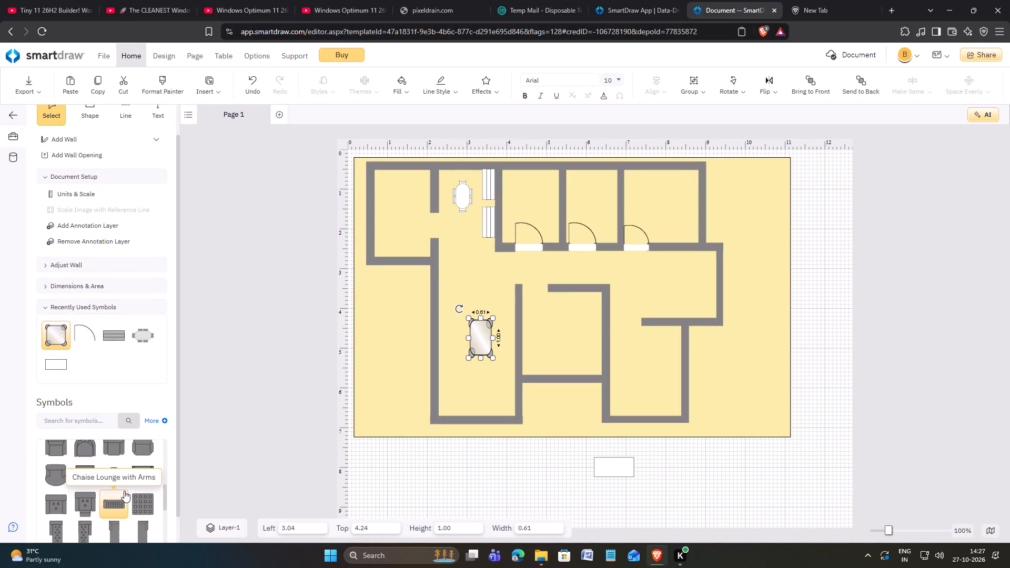
drag(117, 479, 468, 284)
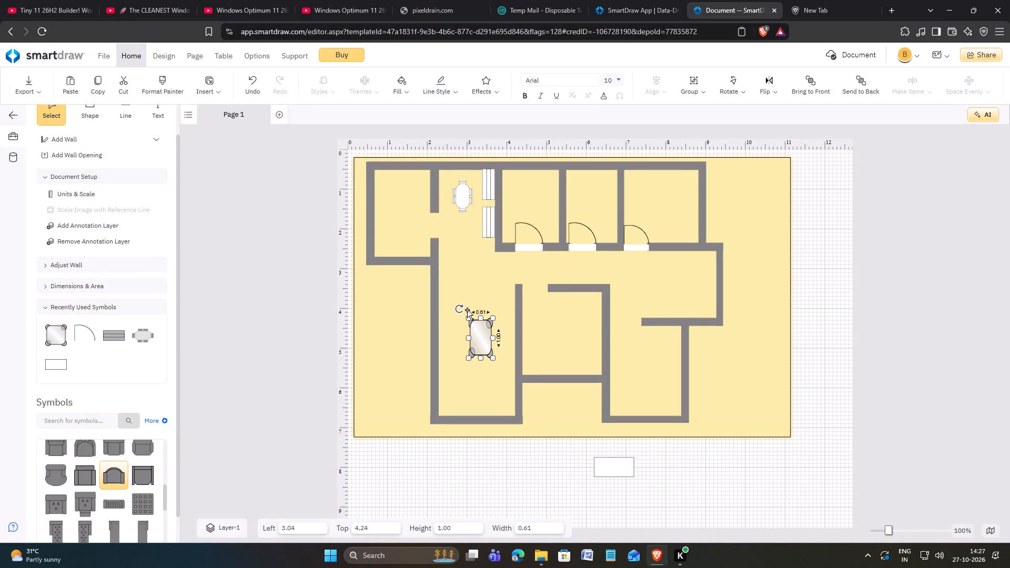
drag(115, 473, 443, 503)
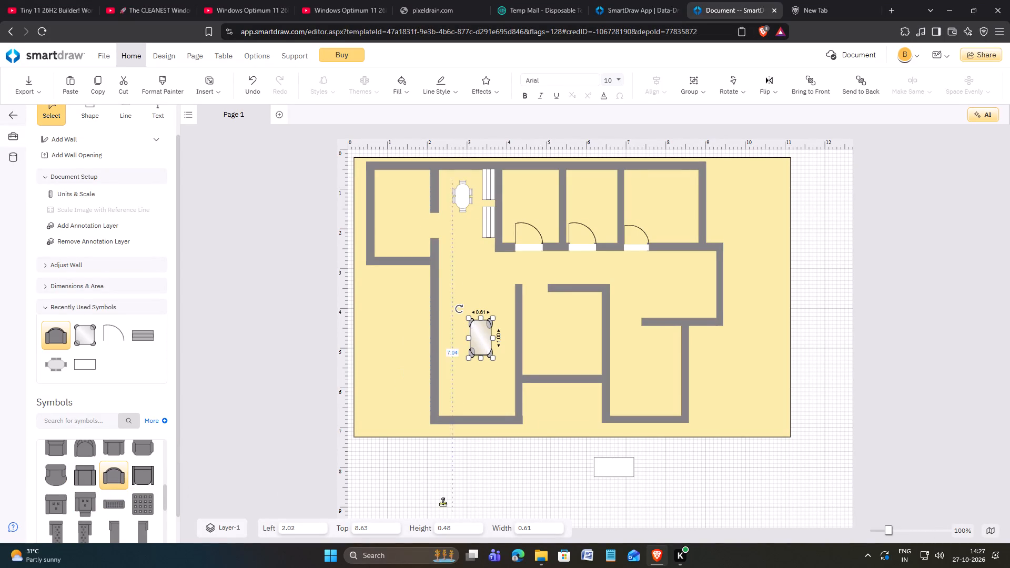
drag(443, 503, 441, 485)
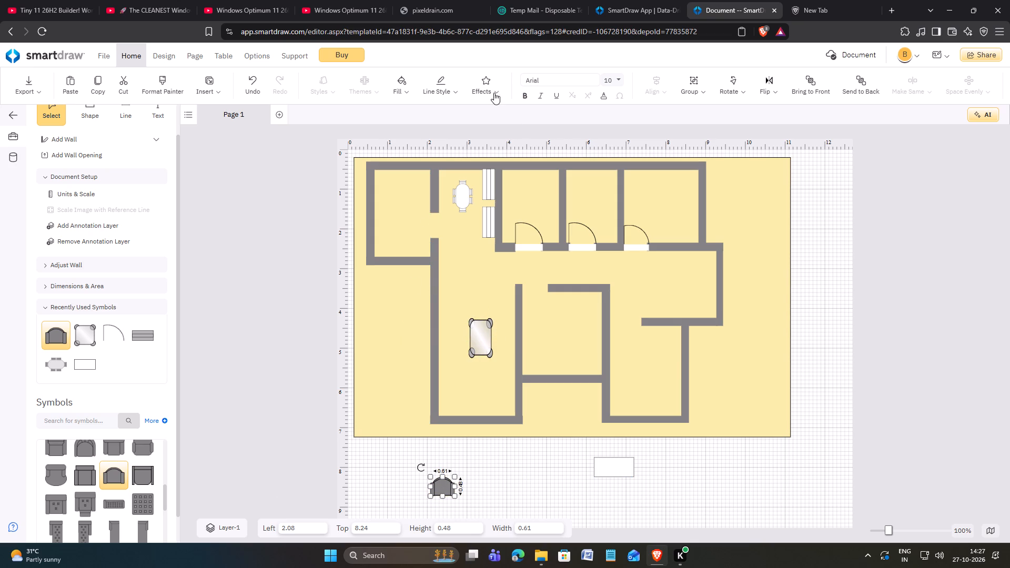
click(398, 93)
click(402, 138)
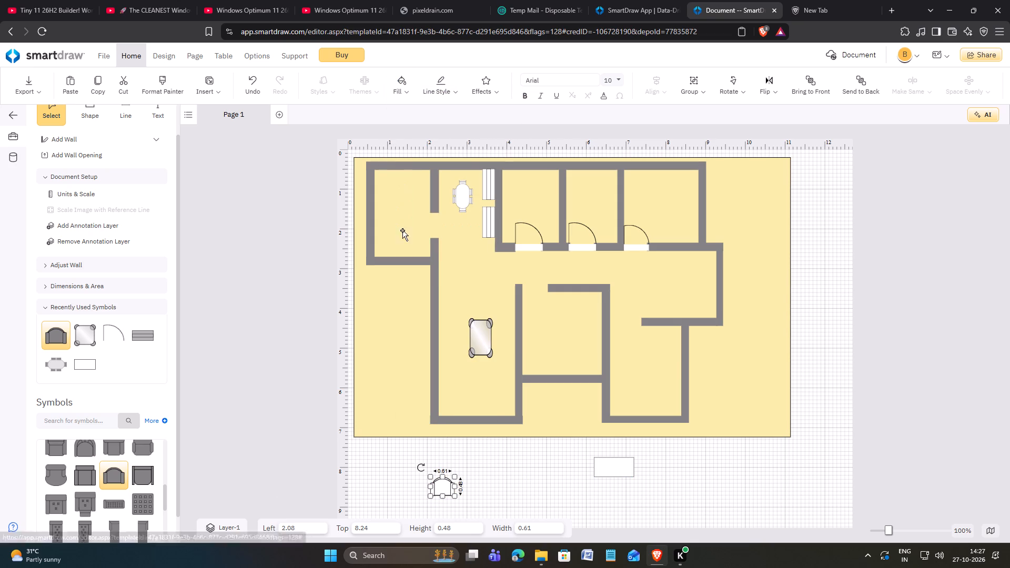
Place the armchair above the glass table at left 3.03, top 3.34, tilted slightly clockwise and shrunk to 0.49 wide by 0.38 high.
drag(445, 489, 483, 288)
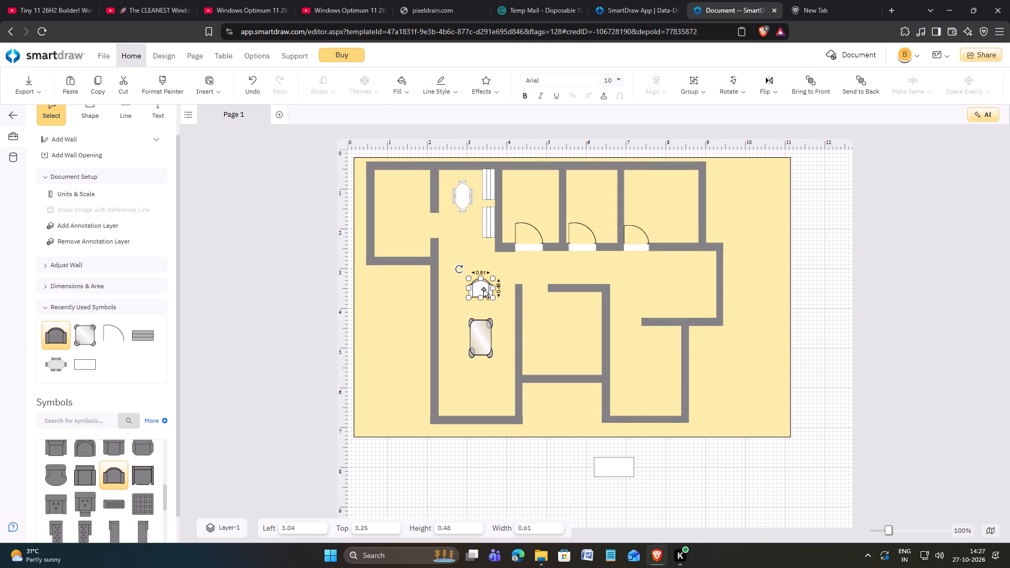
drag(462, 270, 463, 265)
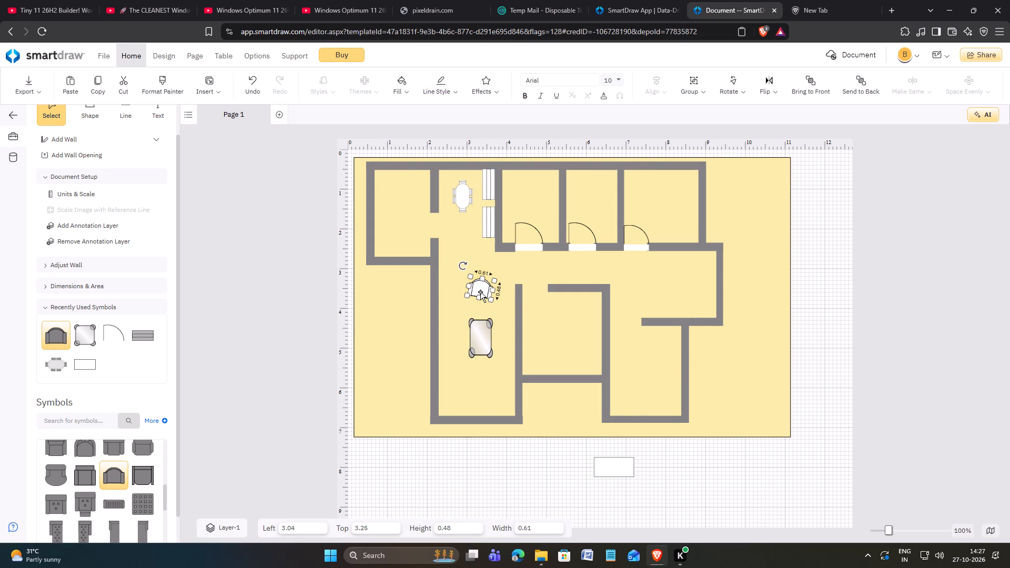
drag(495, 280, 478, 289)
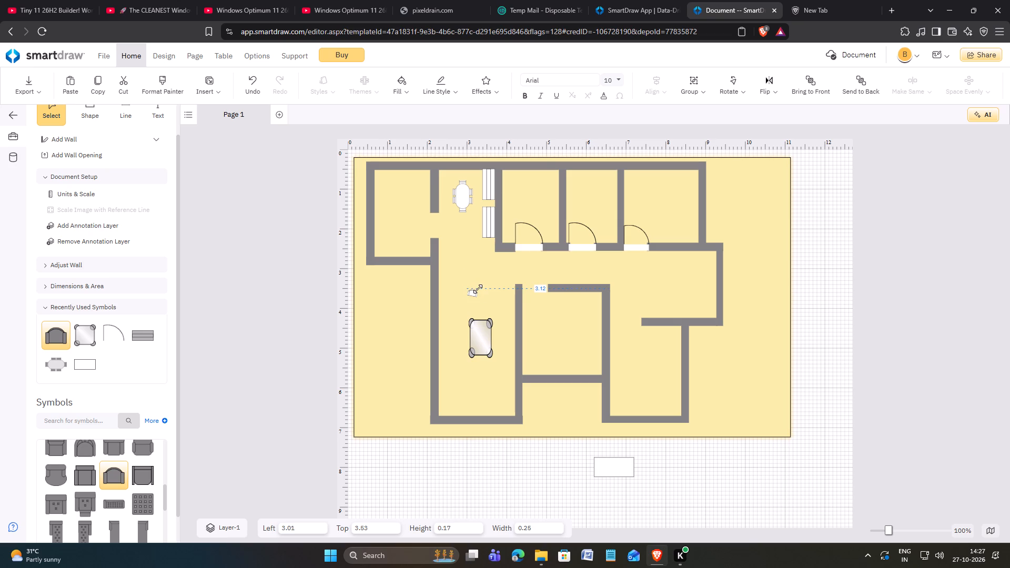
drag(478, 289, 488, 285)
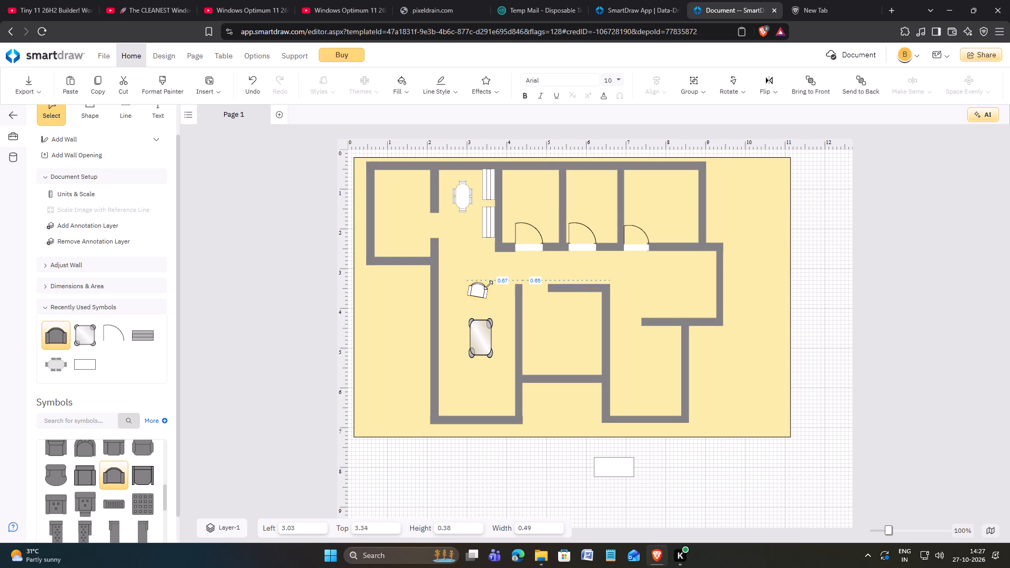
Insert a second curved-back armchair below the plan at left 2.08, top 8.00 and fill it white.
drag(116, 473, 445, 478)
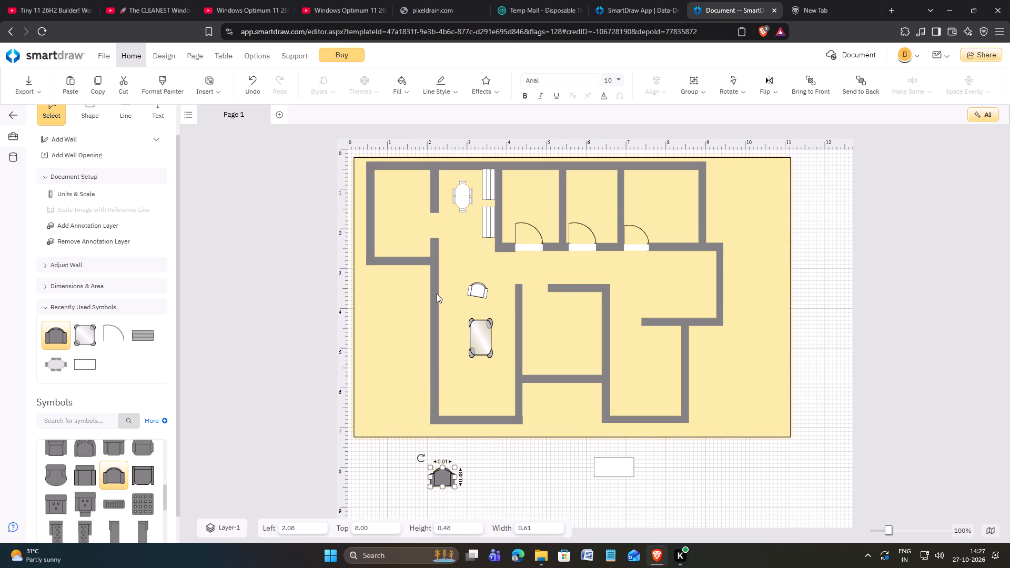
click(414, 90)
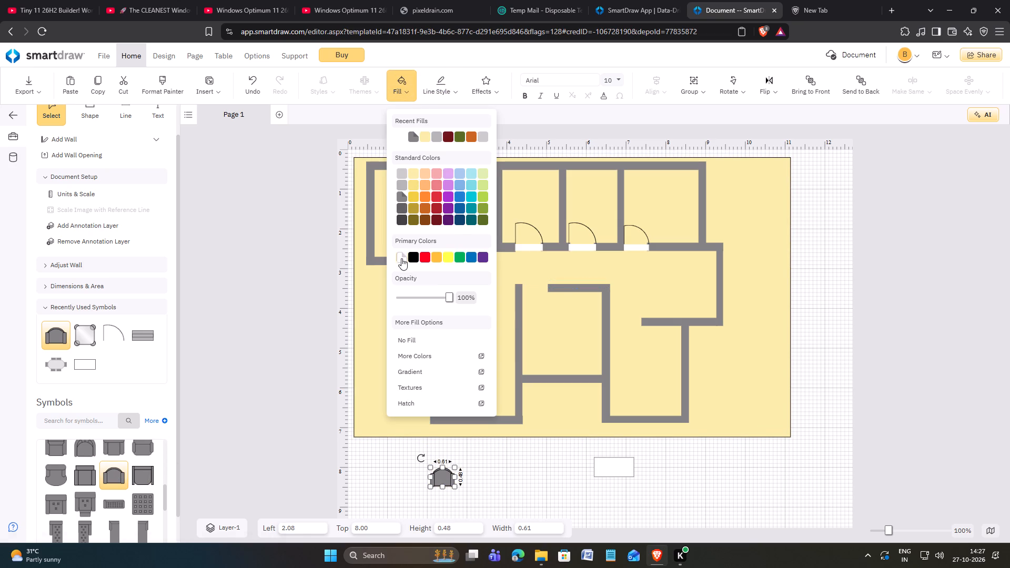
click(401, 258)
Turn the second armchair to face upward, shrink it to 0.47 by 0.45 and place it below the glass table at left 2.79, top 5.55.
drag(422, 458, 437, 493)
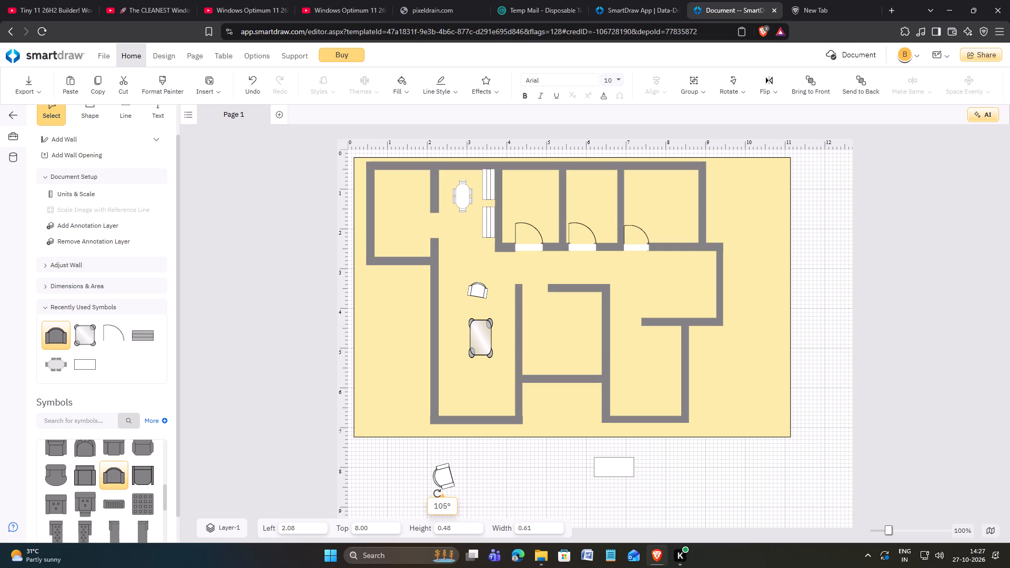
drag(437, 493, 455, 496)
drag(452, 488, 448, 486)
drag(443, 476, 469, 403)
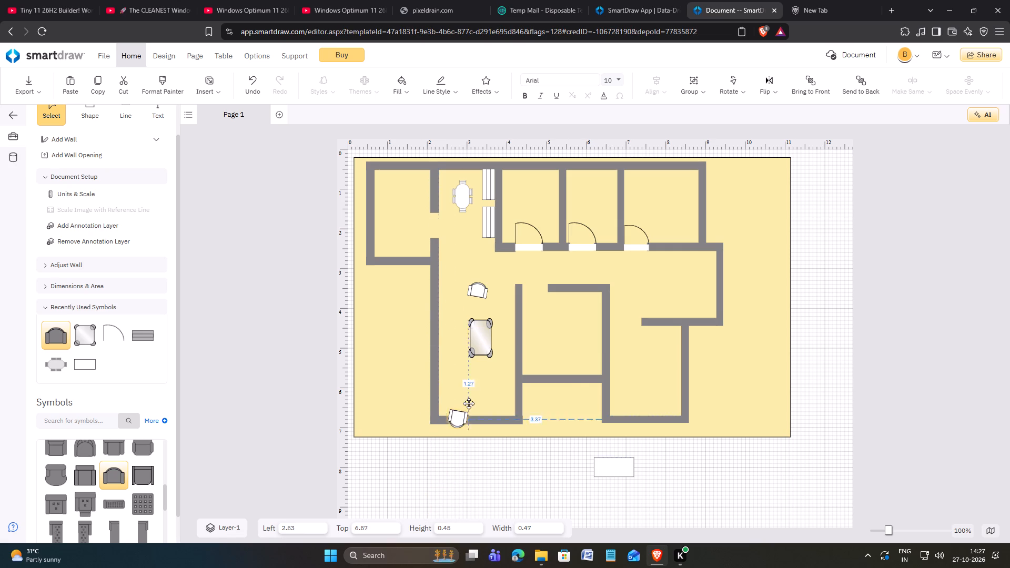
drag(469, 403, 471, 381)
Move the glass table to left 2.77, top 4.24, between the two armchairs.
drag(477, 341, 466, 341)
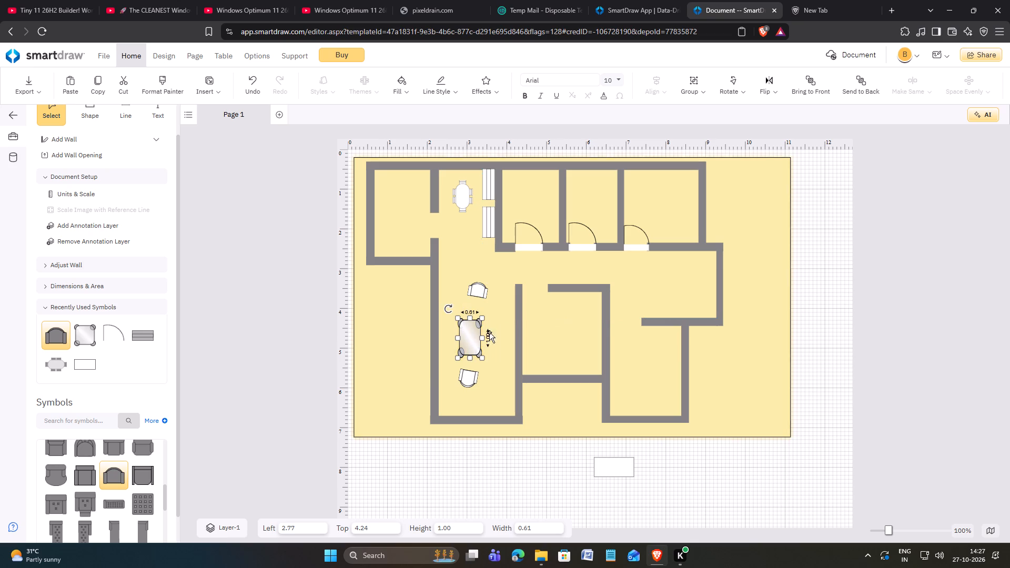
Insert a three-seat sofa from the Couches & Sofas symbols below the plan at left 1.28, top 7.98 and fill it dark red.
scroll(108, 483, up, 2)
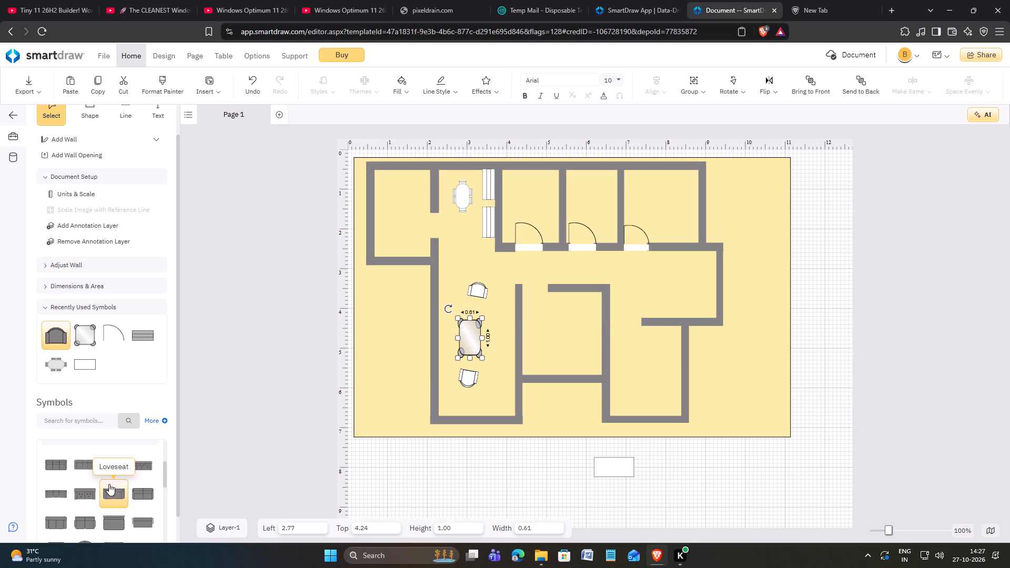
drag(89, 465, 445, 476)
drag(86, 470, 440, 489)
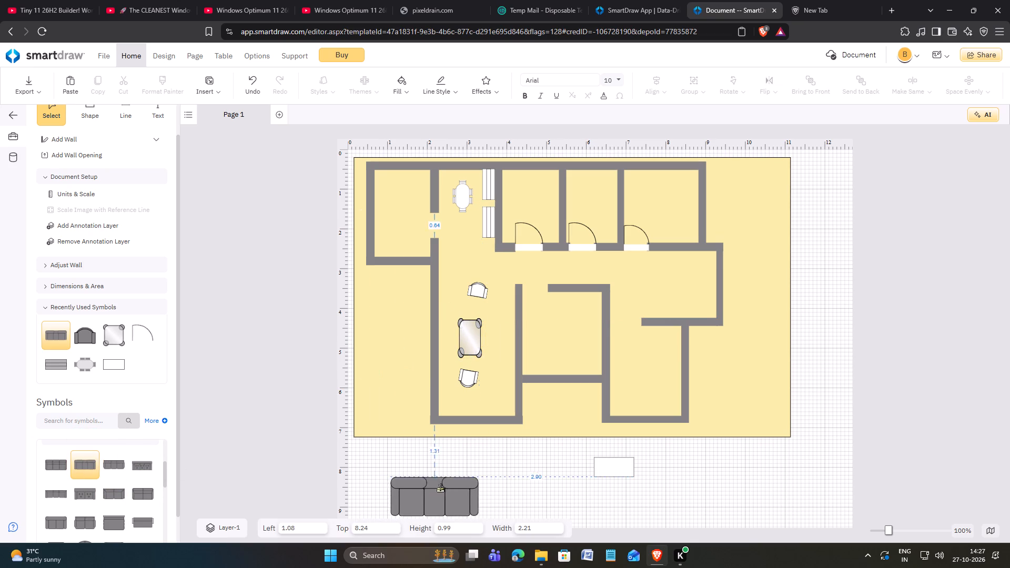
drag(440, 489, 442, 486)
click(409, 93)
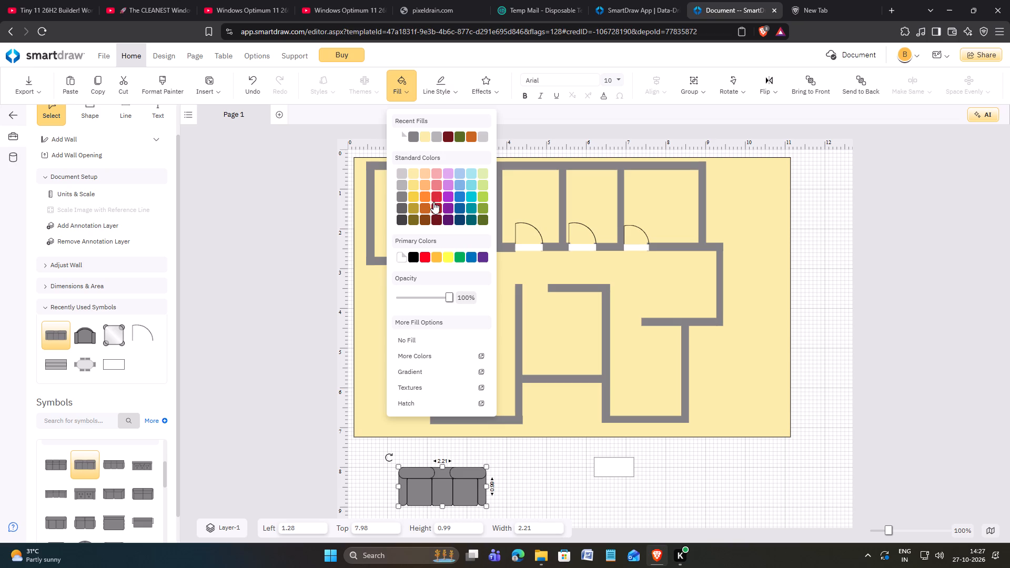
click(437, 208)
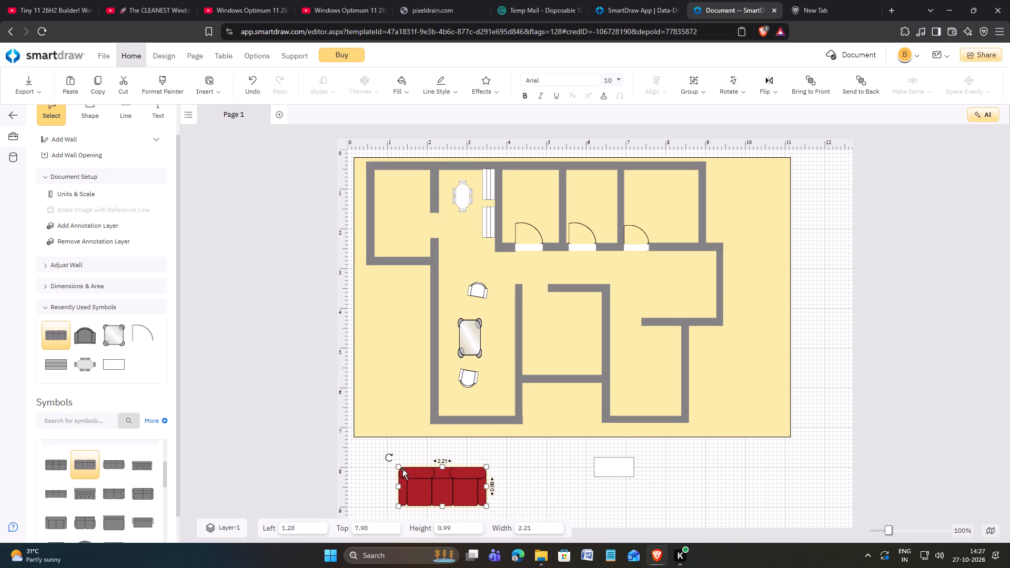
Shrink the sofa to 1.41 by 0.42, rotate it upright and place it along the large room's right wall at left 3.26, top 4.34.
drag(399, 466, 428, 489)
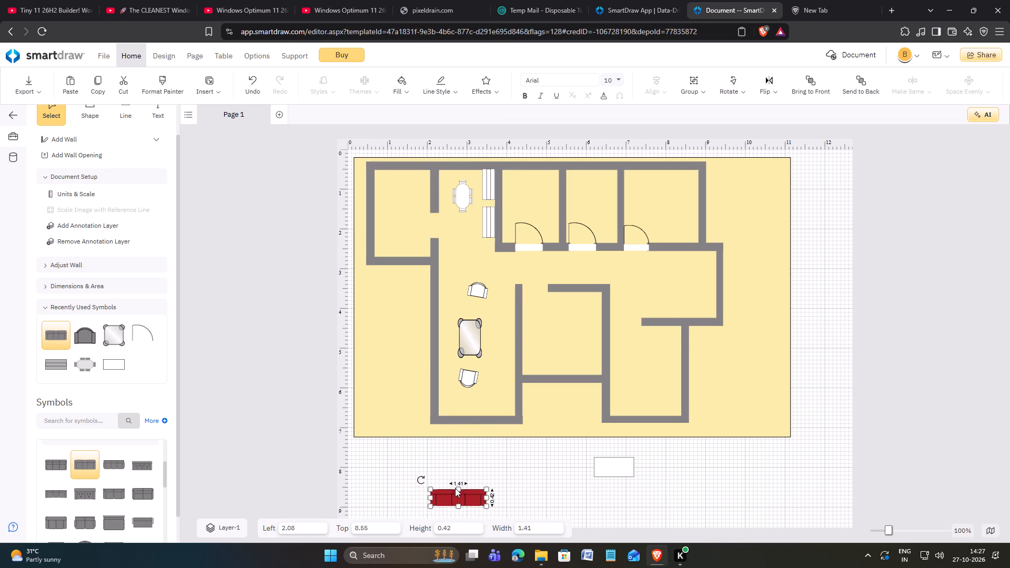
drag(420, 479, 483, 452)
drag(456, 484, 511, 300)
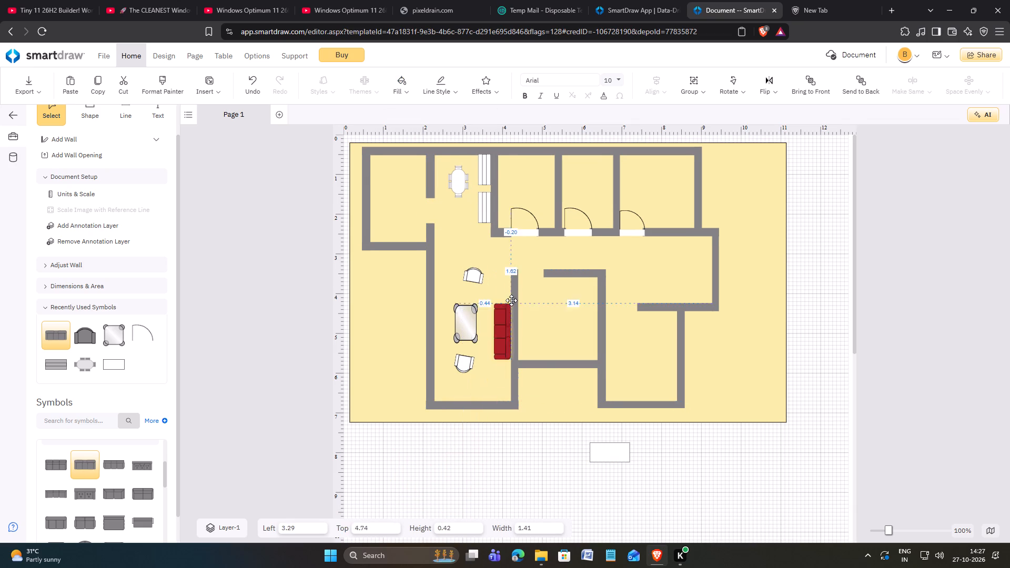
drag(511, 300, 503, 317)
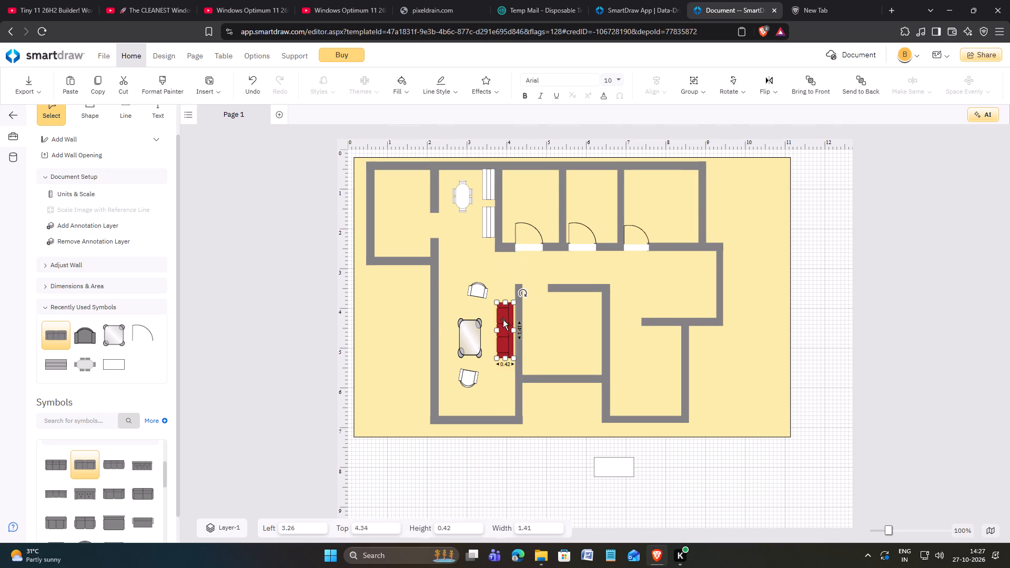
Fill both armchairs around the glass table with brown.
click(478, 294)
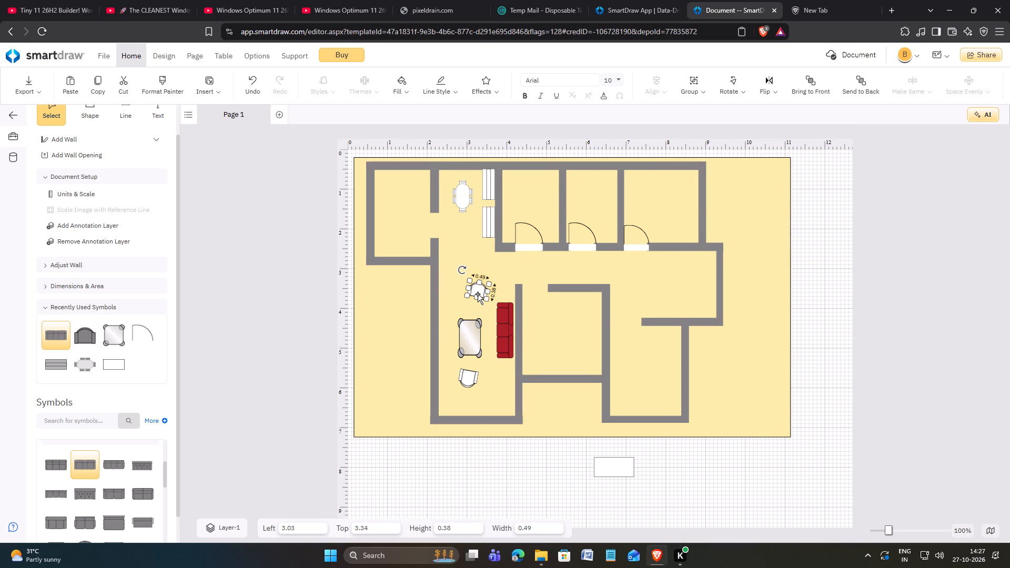
click(412, 98)
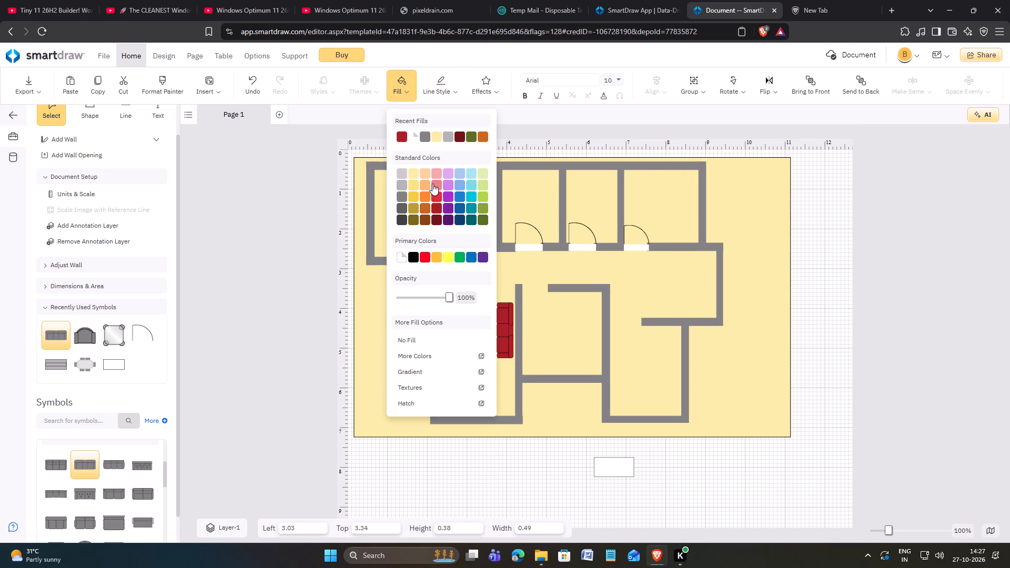
click(426, 220)
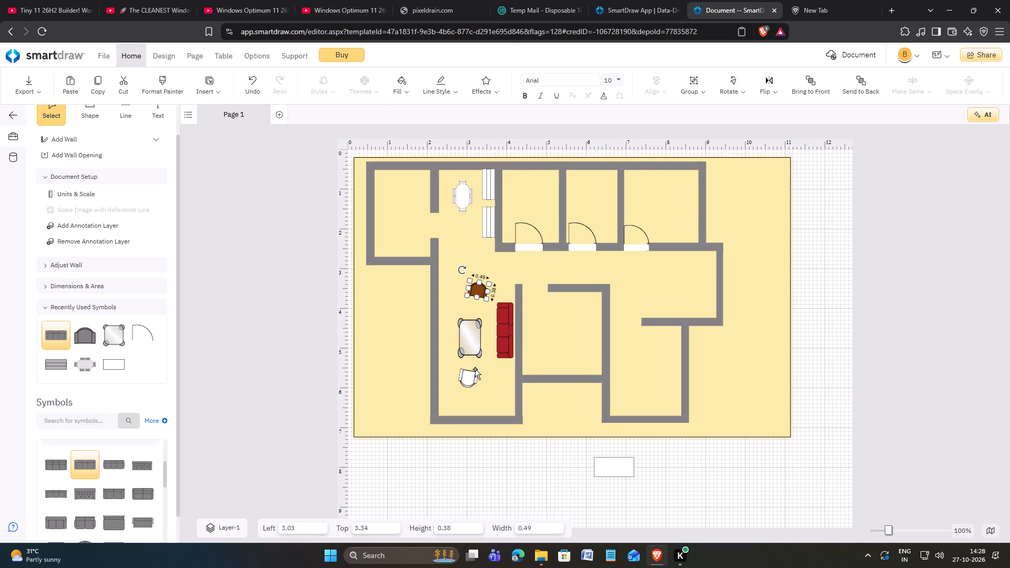
click(471, 378)
click(398, 95)
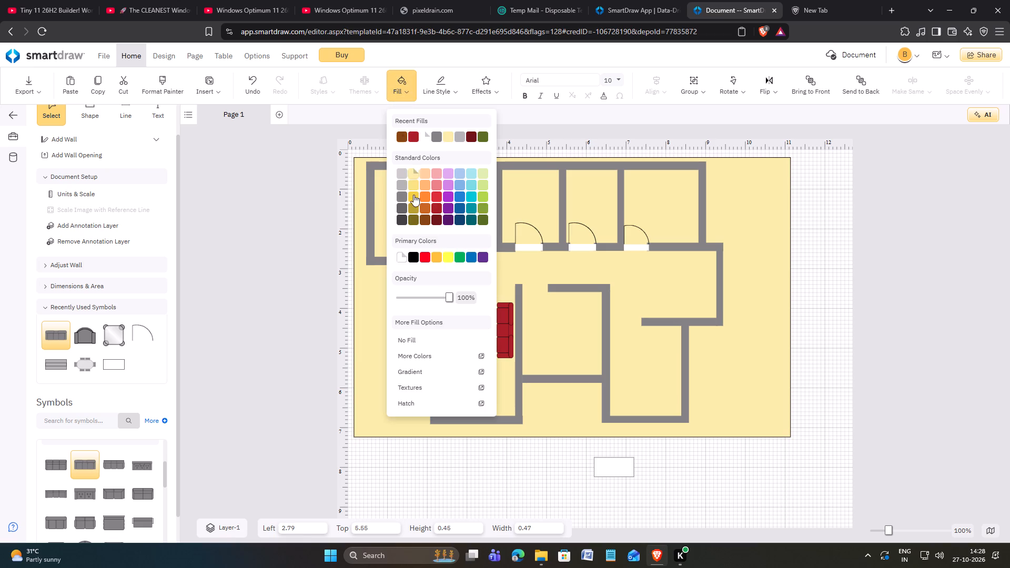
click(427, 222)
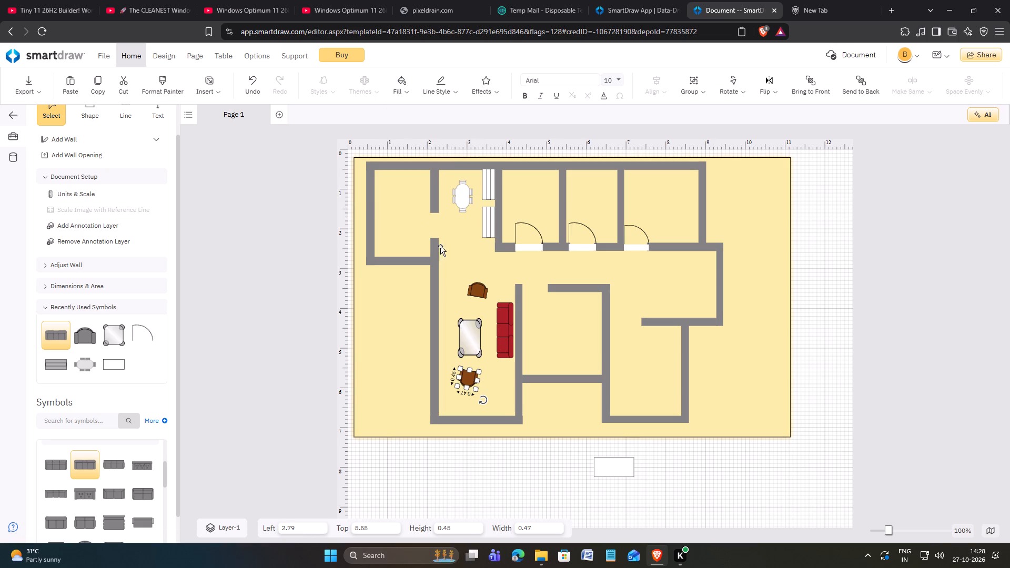
click(539, 473)
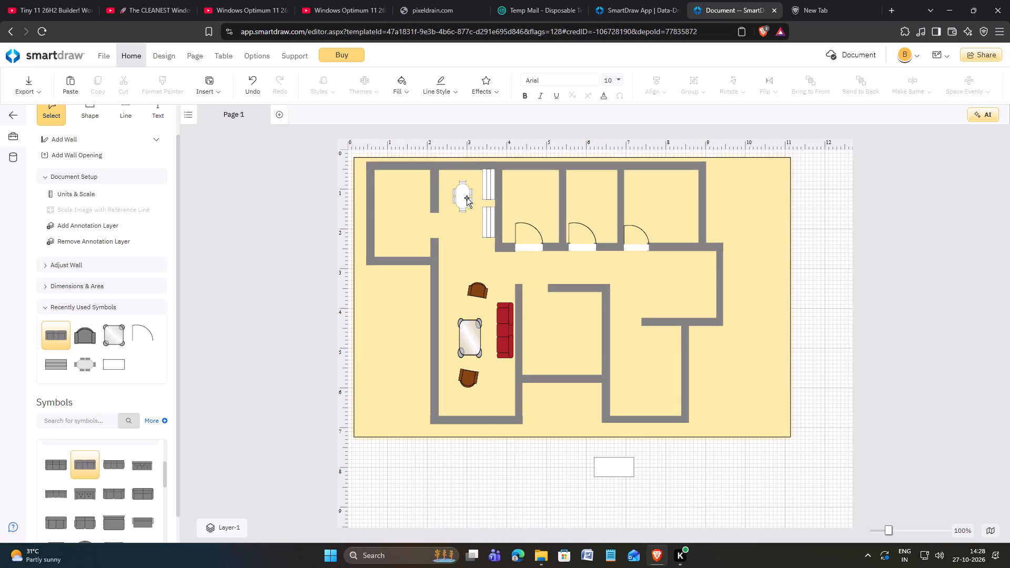
Fill the dining table set in the top row's second room with dark maroon.
click(466, 197)
click(407, 93)
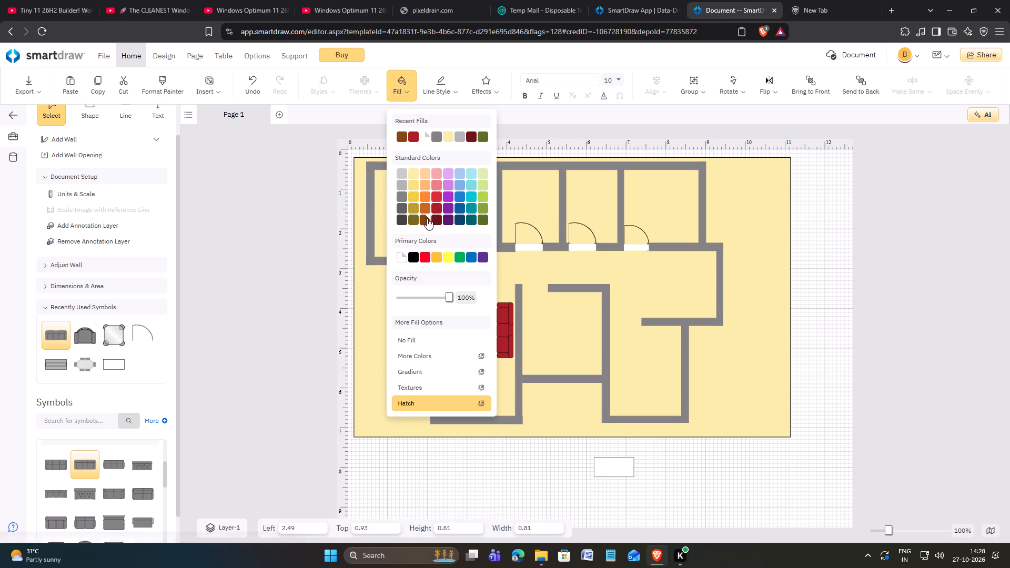
click(432, 217)
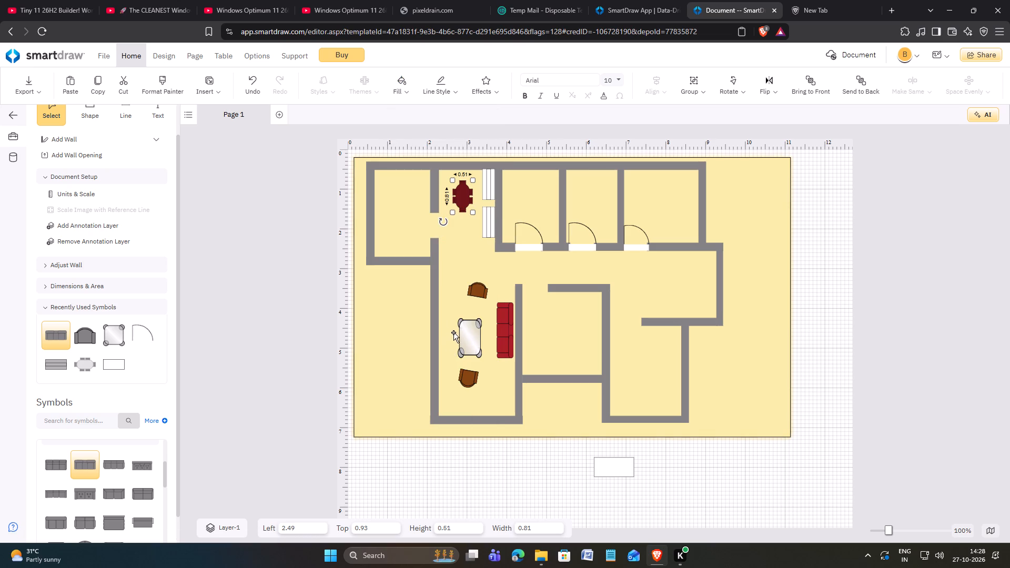
click(534, 484)
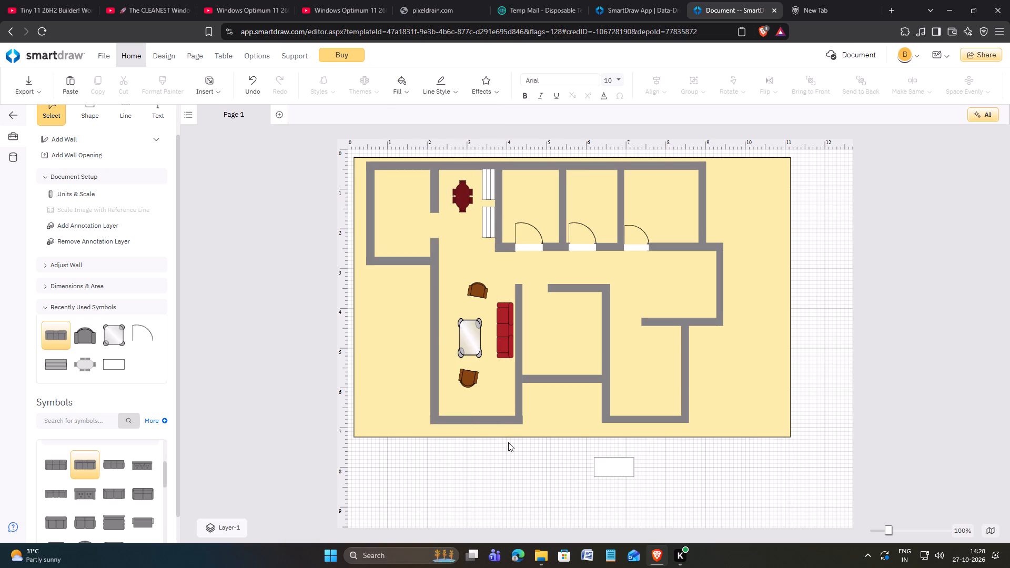
Color the outlines of the three doors in the top row of rooms with the standard red.
click(523, 247)
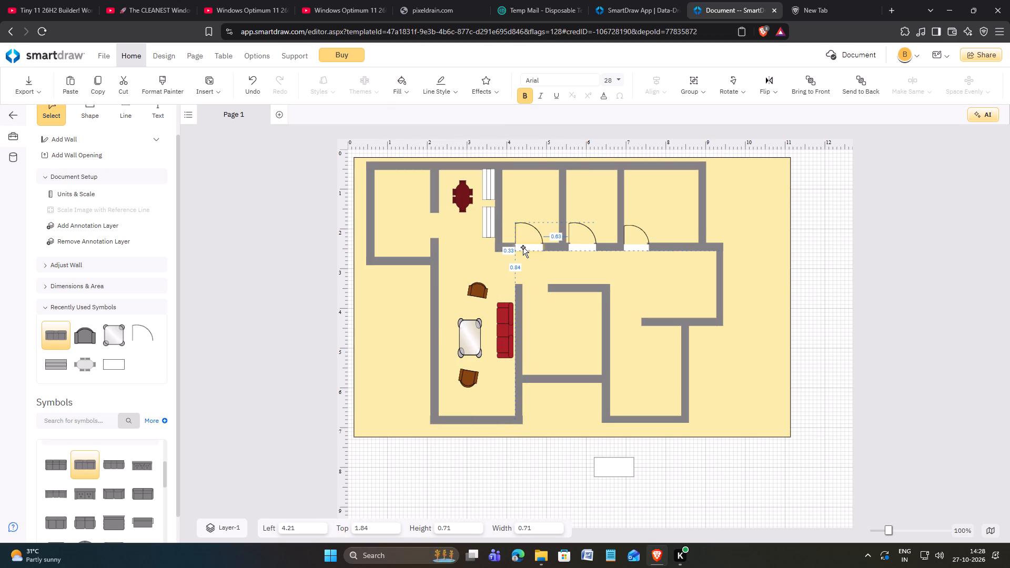
click(407, 98)
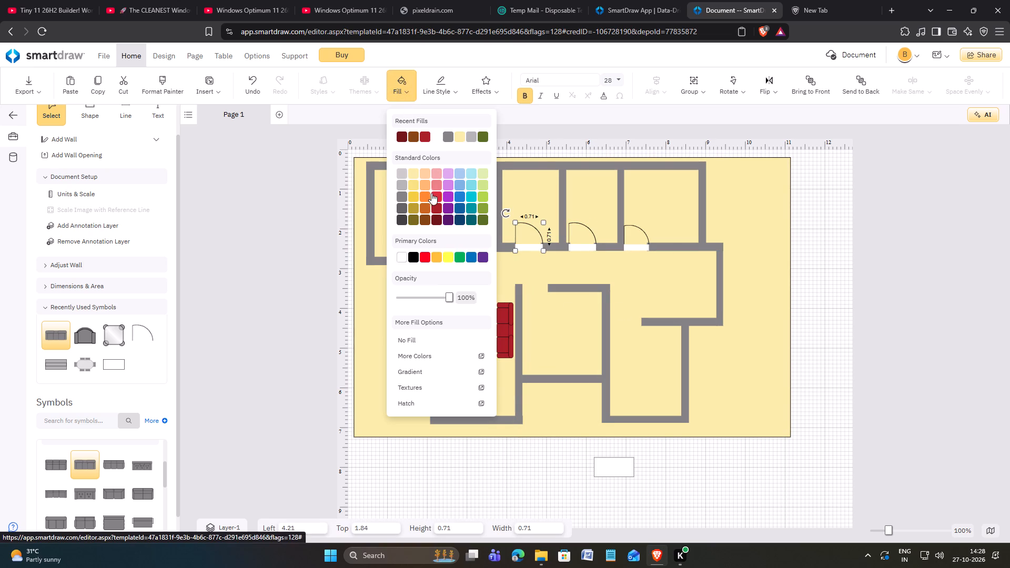
click(434, 194)
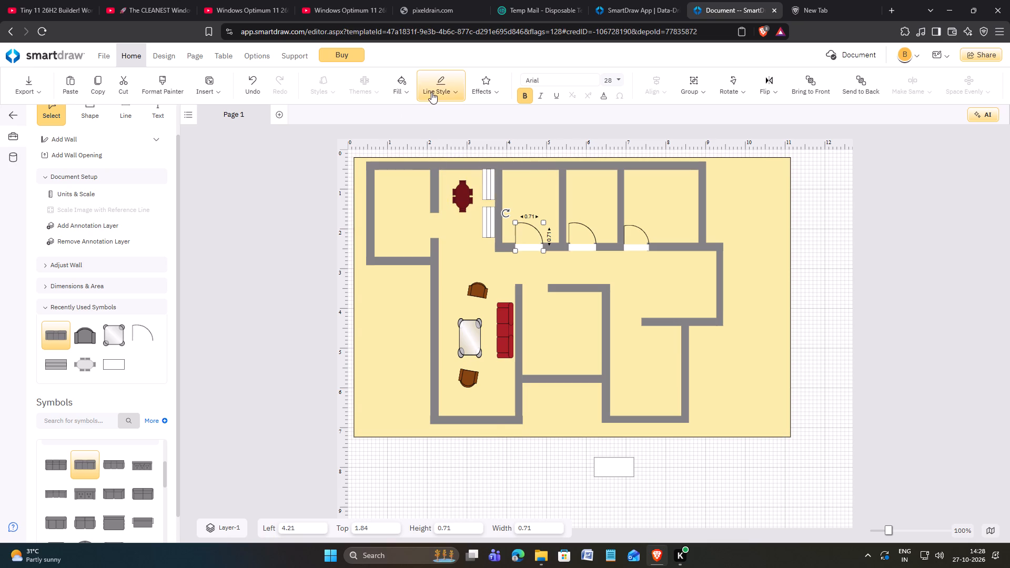
click(442, 95)
click(432, 228)
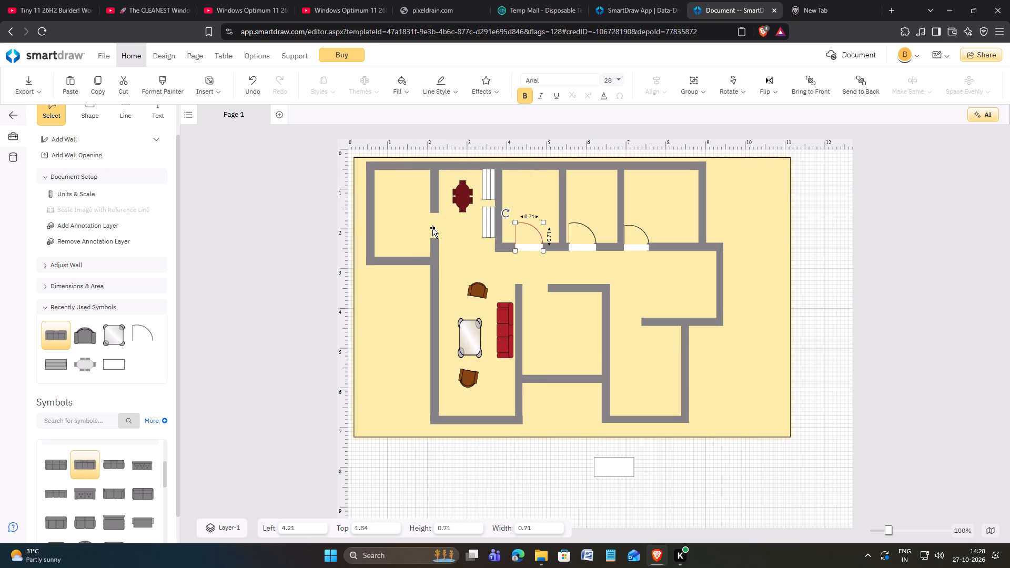
click(586, 248)
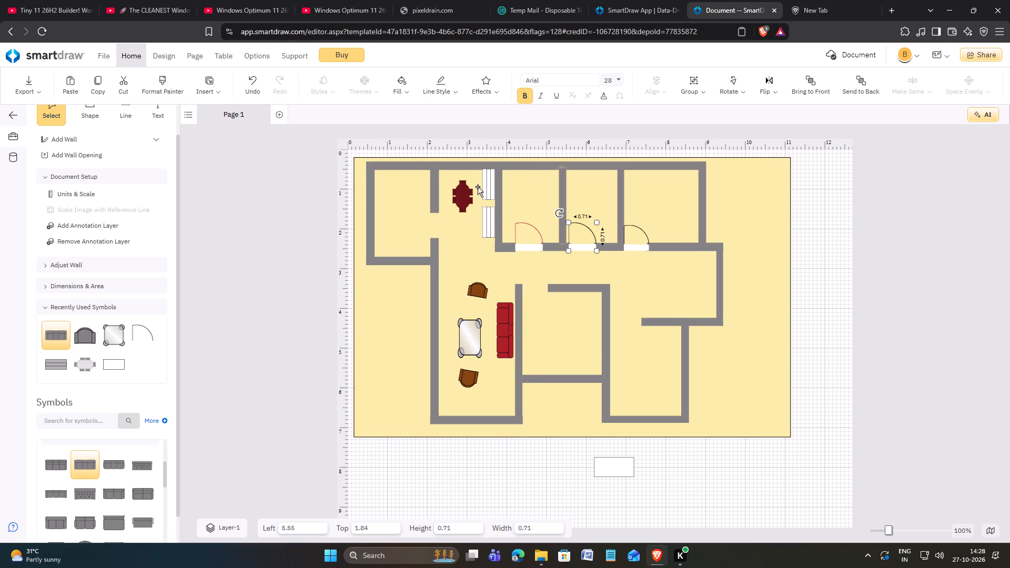
click(431, 94)
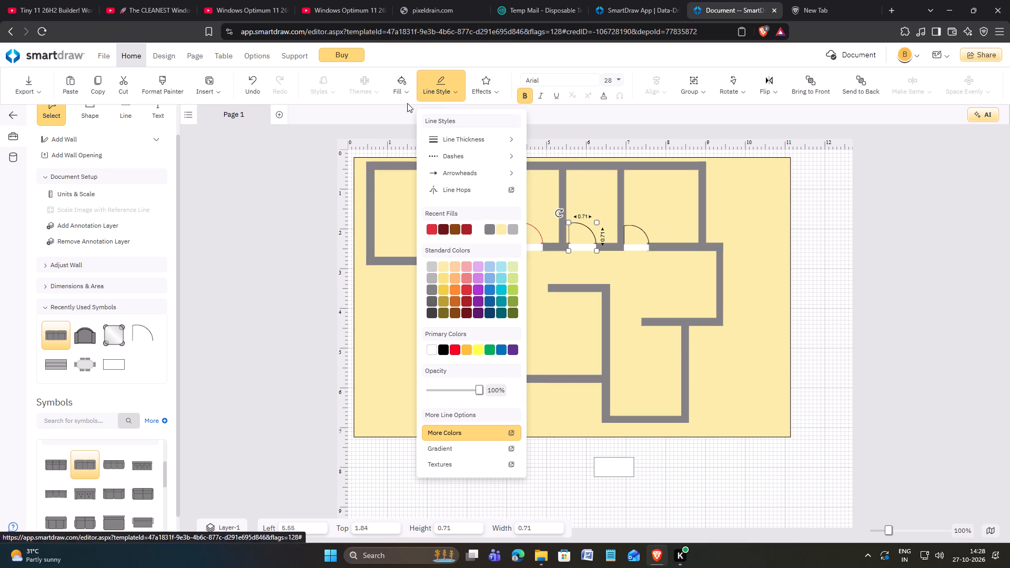
click(470, 287)
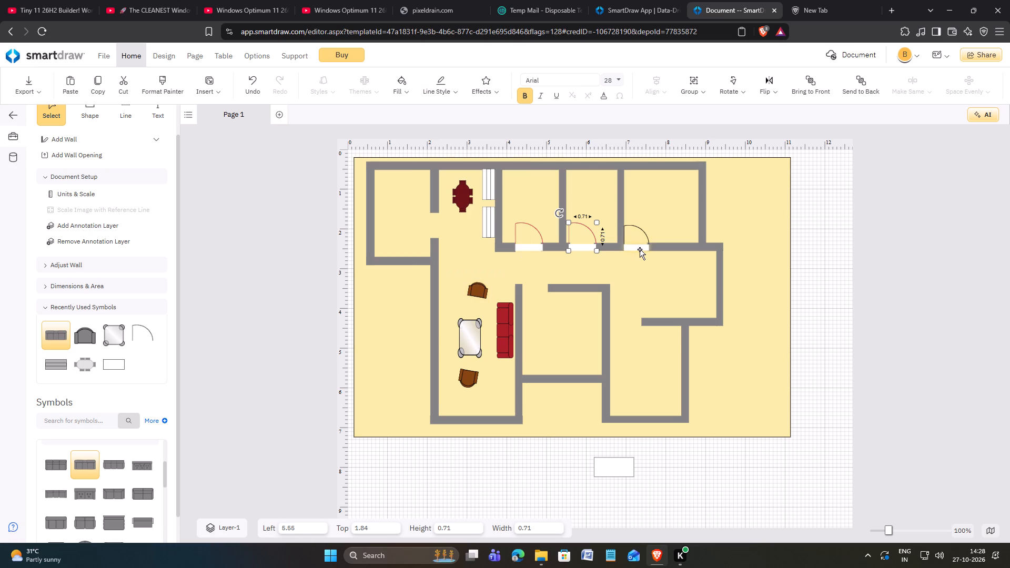
click(640, 248)
click(432, 93)
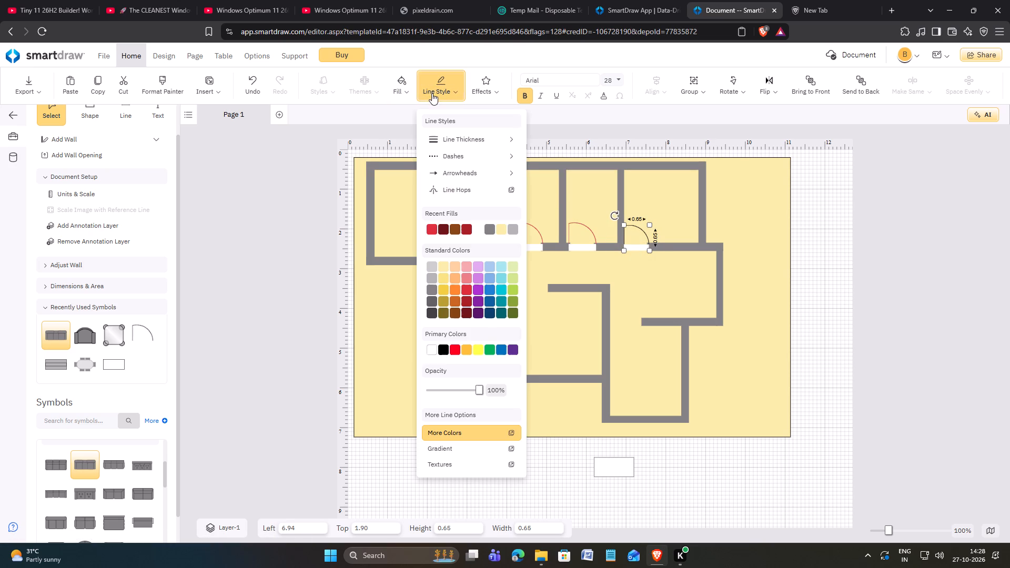
click(432, 229)
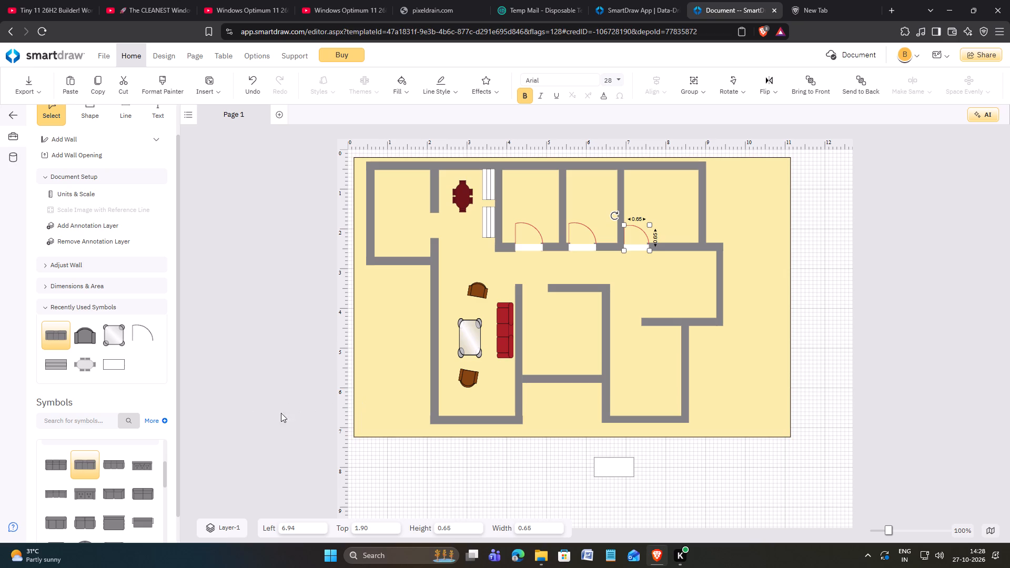
Insert a California King Bed from the Beds symbols below the plan and shrink it to 1.27 wide by 1.49 high.
scroll(117, 458, down, 3)
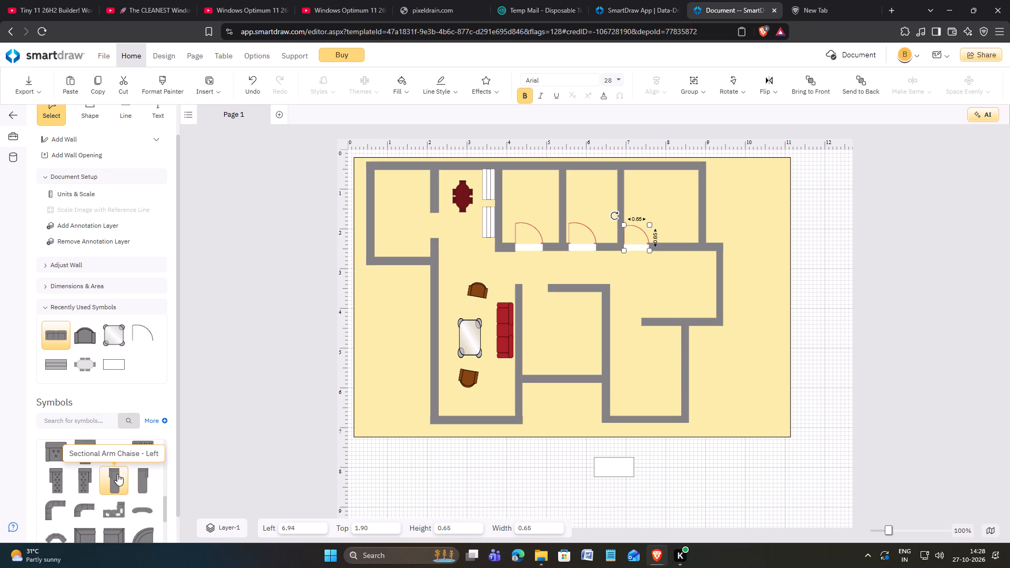
scroll(116, 474, up, 1)
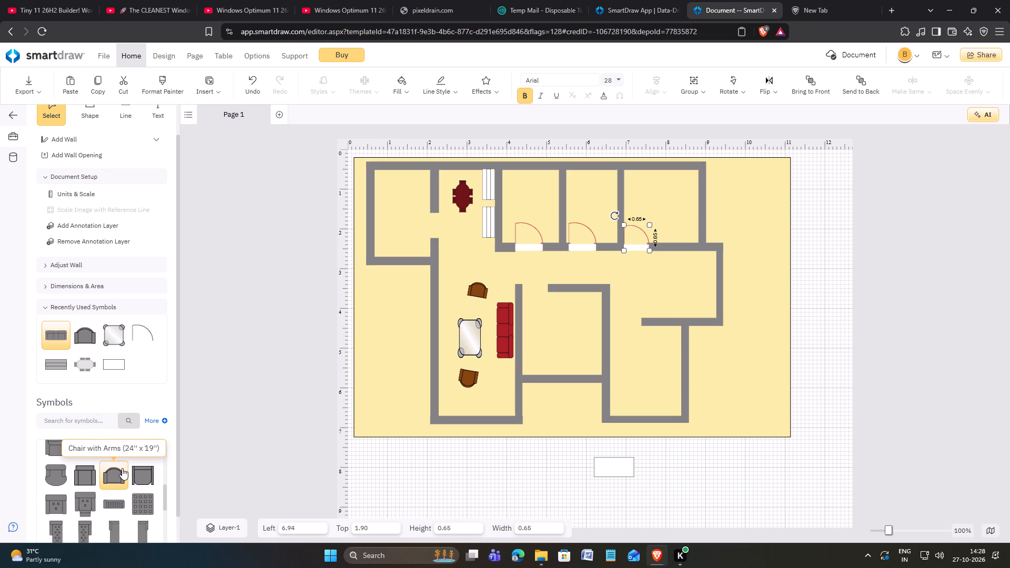
scroll(124, 476, down, 1)
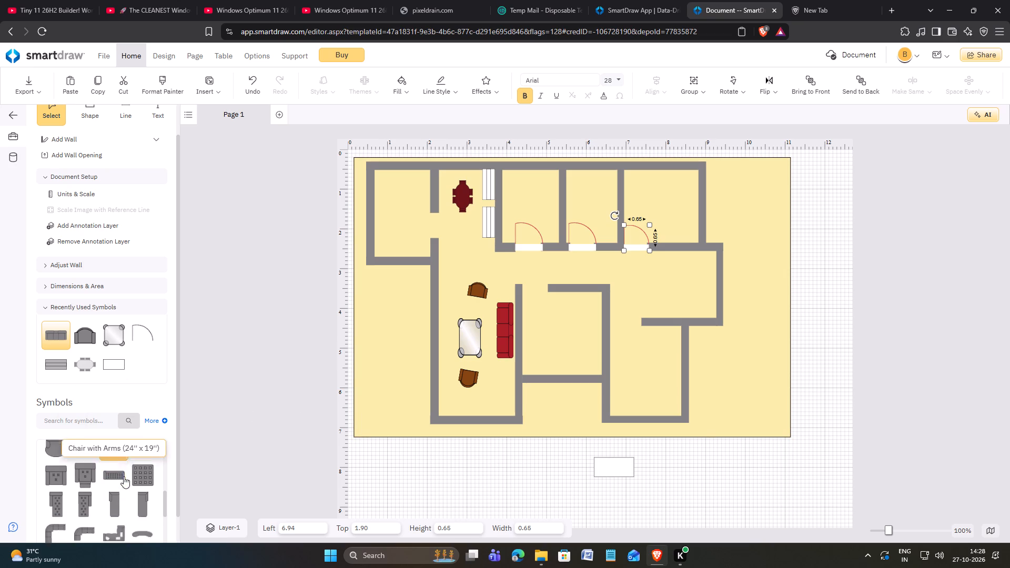
scroll(123, 473, up, 5)
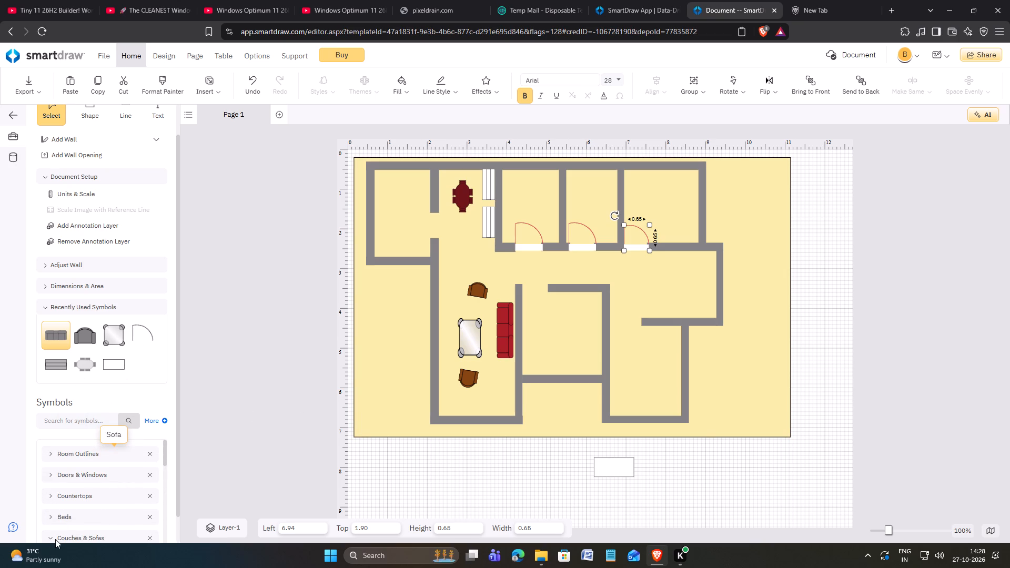
click(52, 538)
click(52, 517)
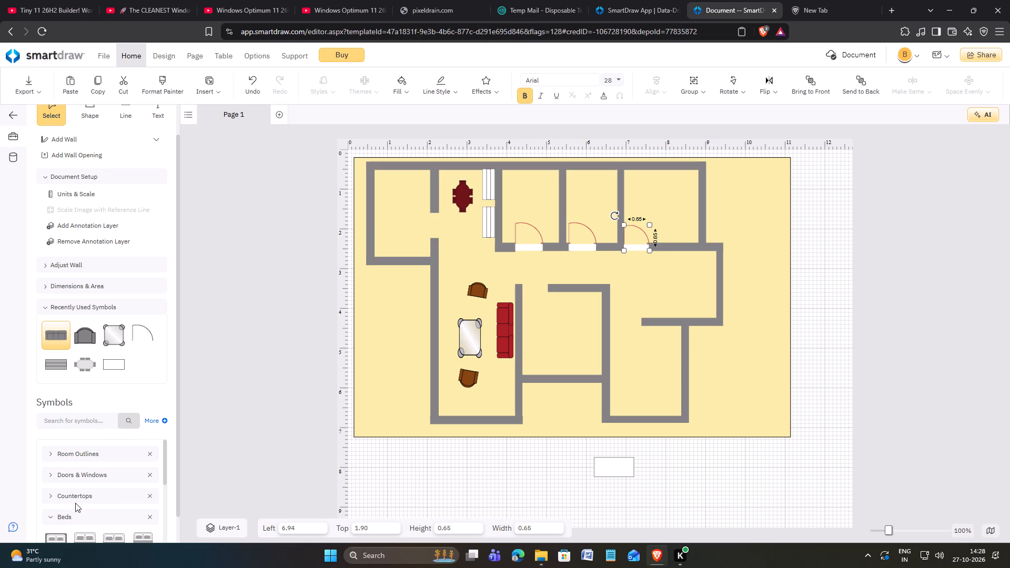
scroll(77, 501, down, 2)
scroll(128, 490, up, 1)
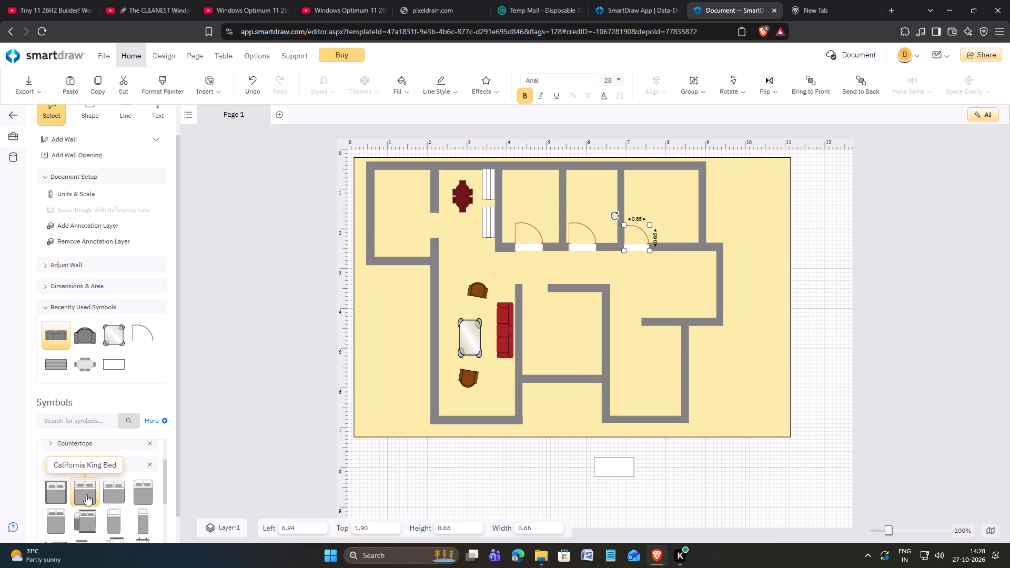
drag(86, 494, 436, 471)
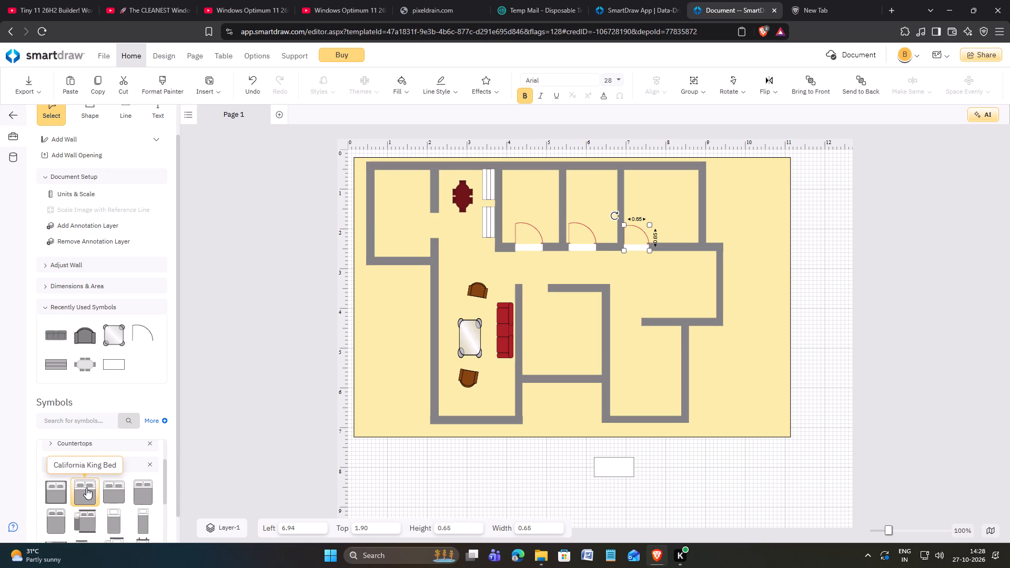
drag(86, 489, 438, 471)
drag(478, 442, 460, 463)
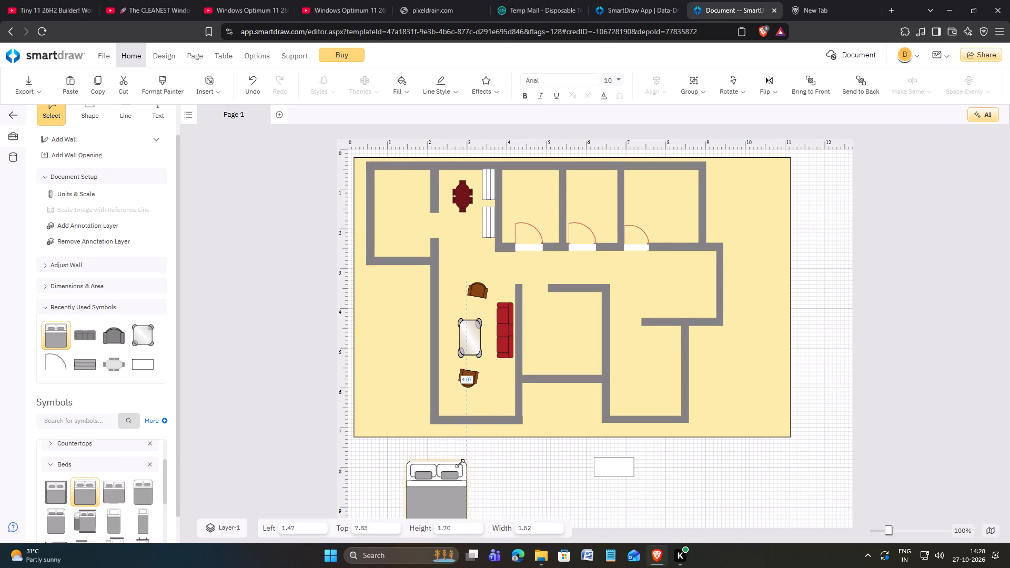
drag(460, 463, 458, 469)
Place the bed against the middle room's right wall at left 5.50, top 4.24, rotated to 270° and shrunk to 0.85 by 1.01.
drag(429, 494, 567, 336)
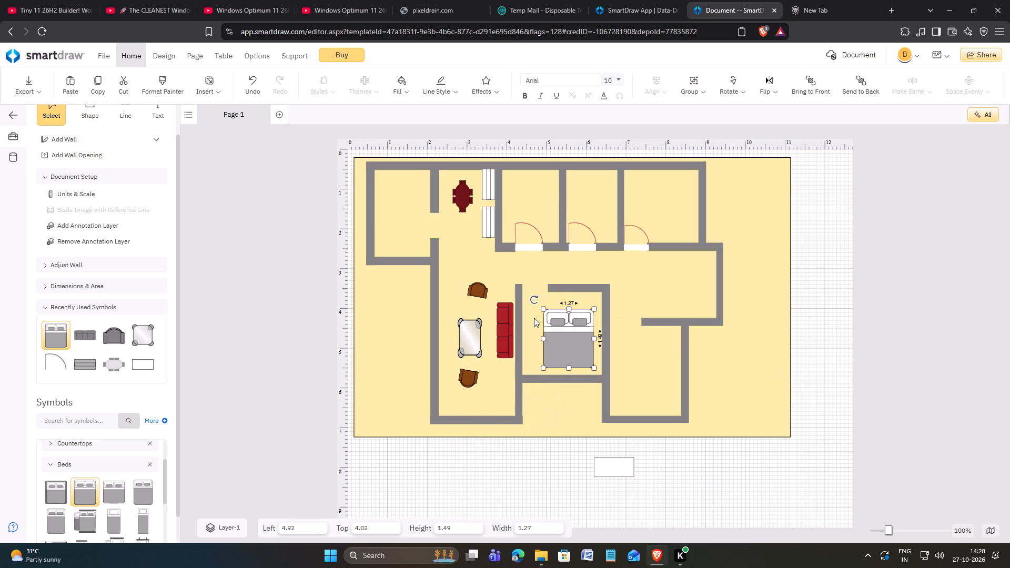
drag(538, 299, 695, 239)
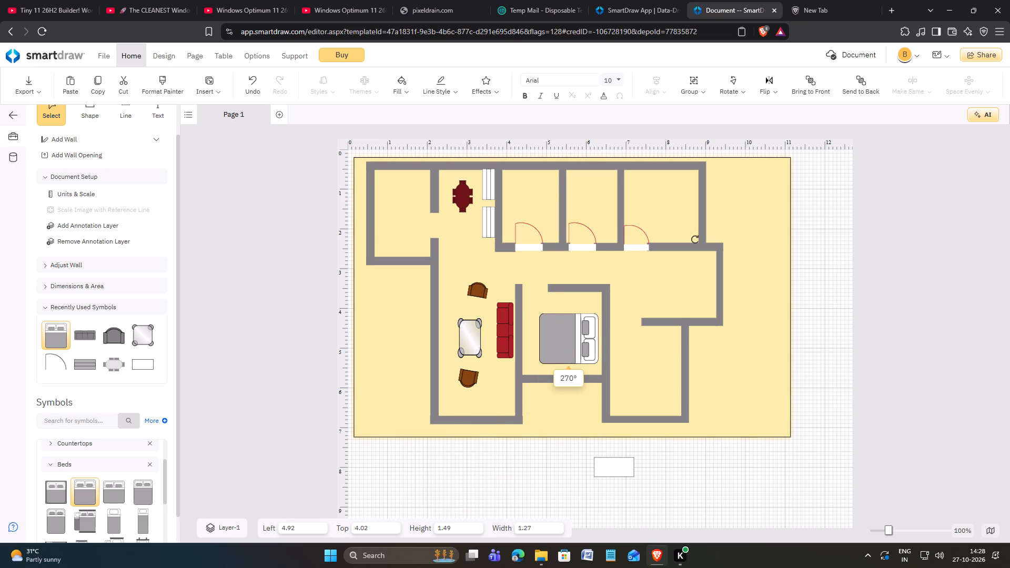
drag(695, 239, 695, 239)
drag(598, 314, 588, 321)
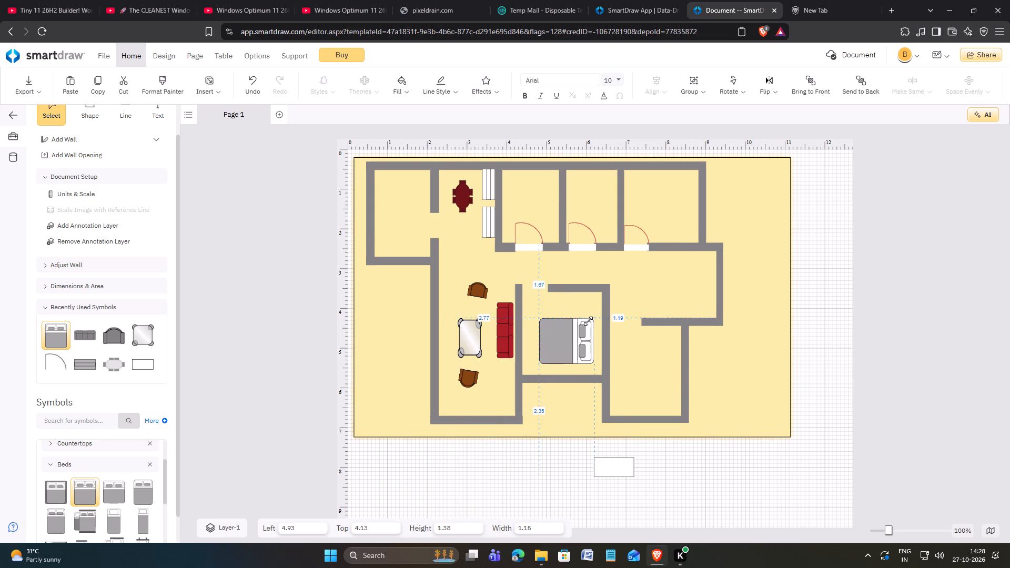
drag(588, 321, 580, 330)
drag(555, 350, 579, 332)
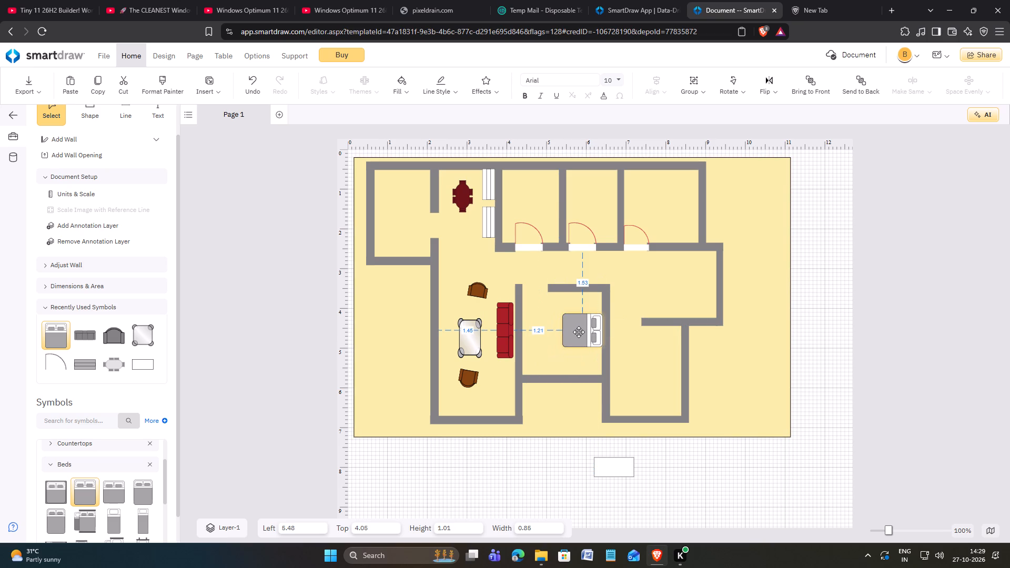
drag(579, 332, 574, 338)
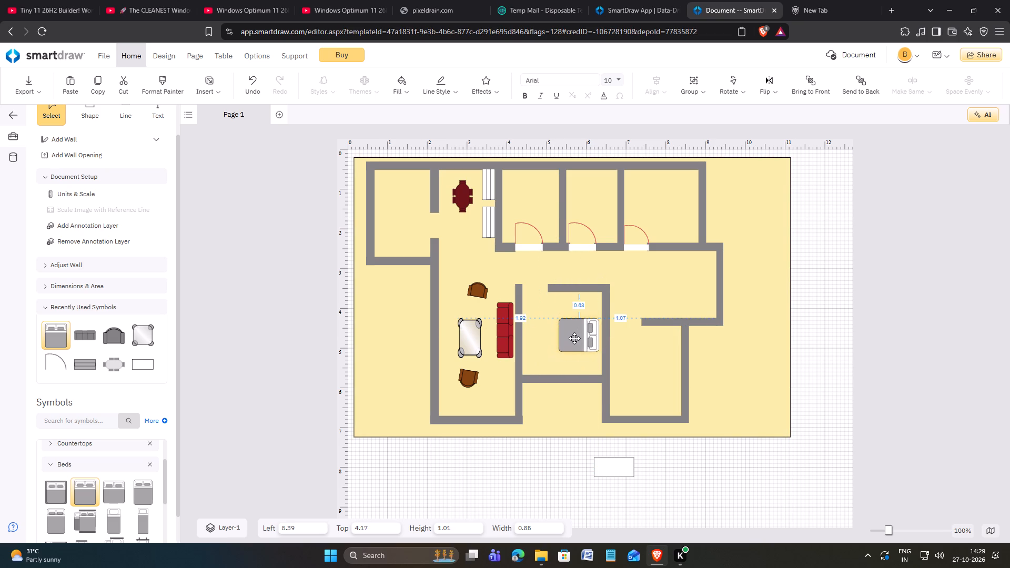
drag(574, 338, 578, 342)
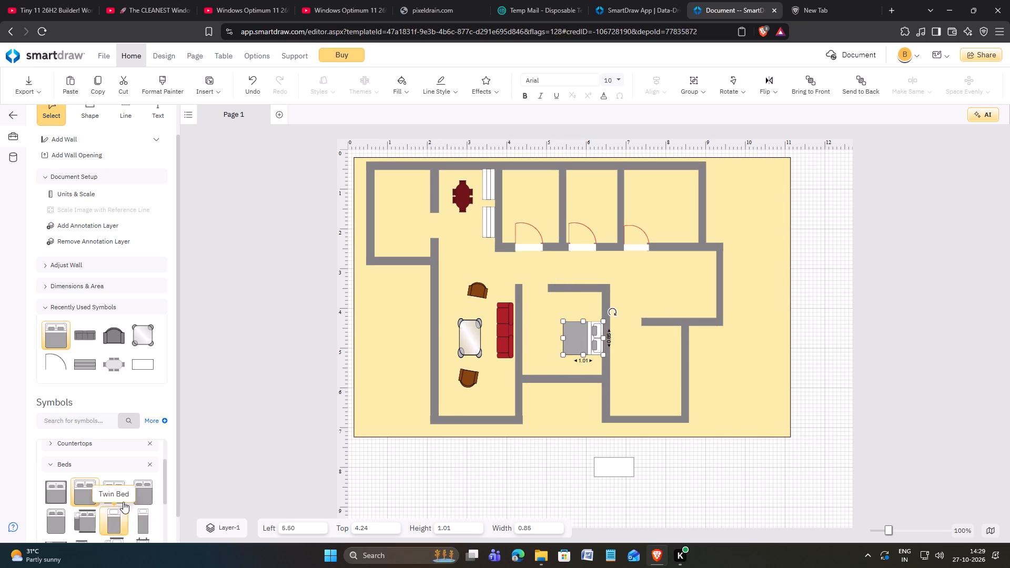
Insert the lengthwise-split rectangular table from the Tables symbols below the plan and shrink it to 1.31 wide by 0.34 high.
click(52, 465)
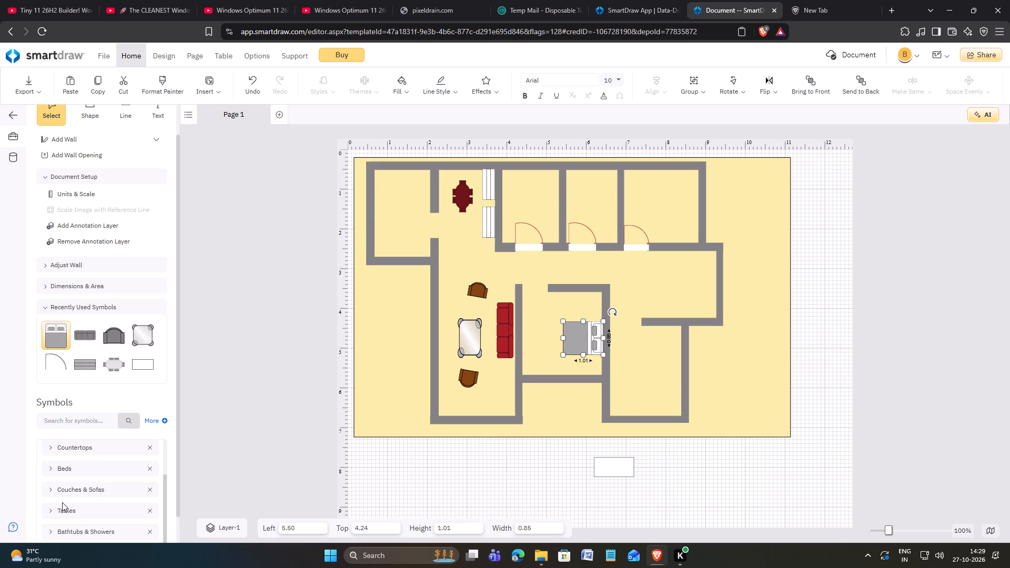
scroll(62, 502, down, 1)
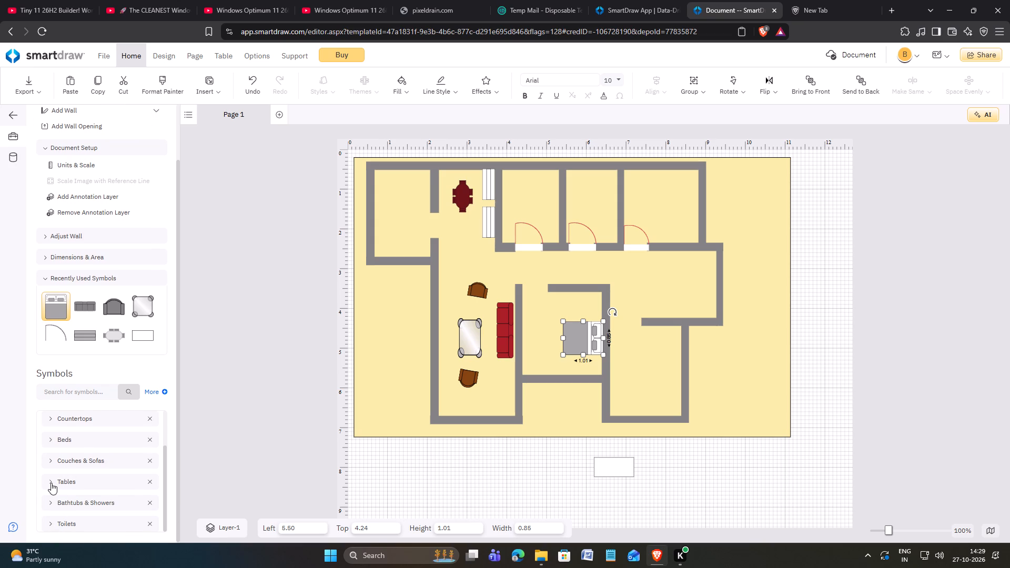
click(50, 483)
scroll(90, 478, down, 2)
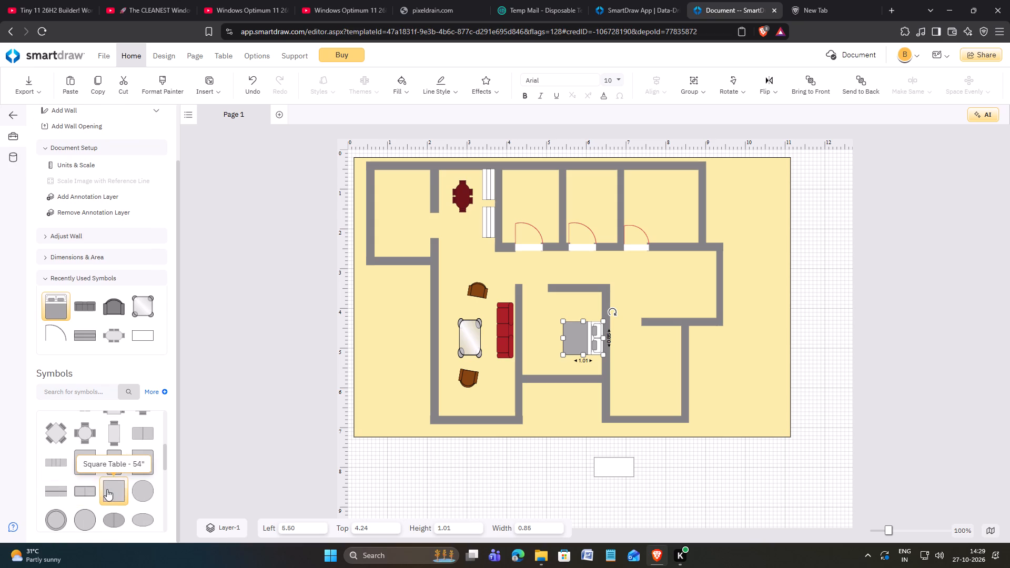
drag(58, 493, 412, 472)
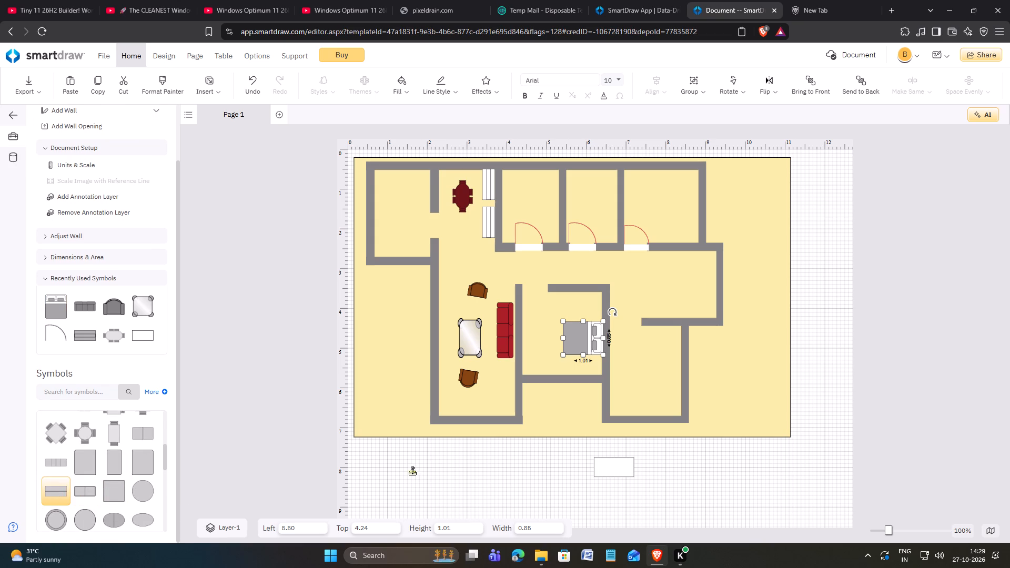
drag(63, 495, 441, 481)
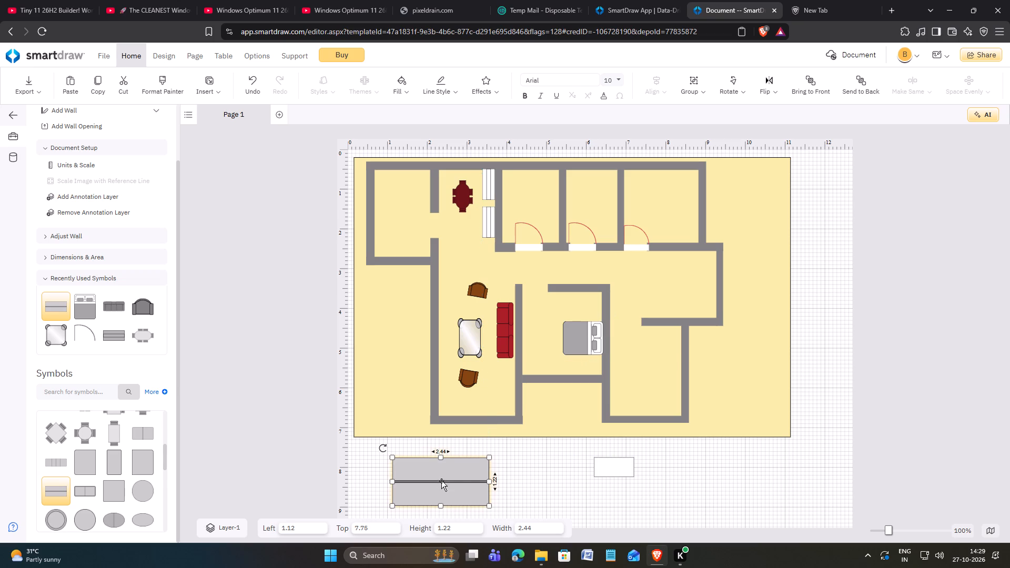
drag(489, 458, 442, 483)
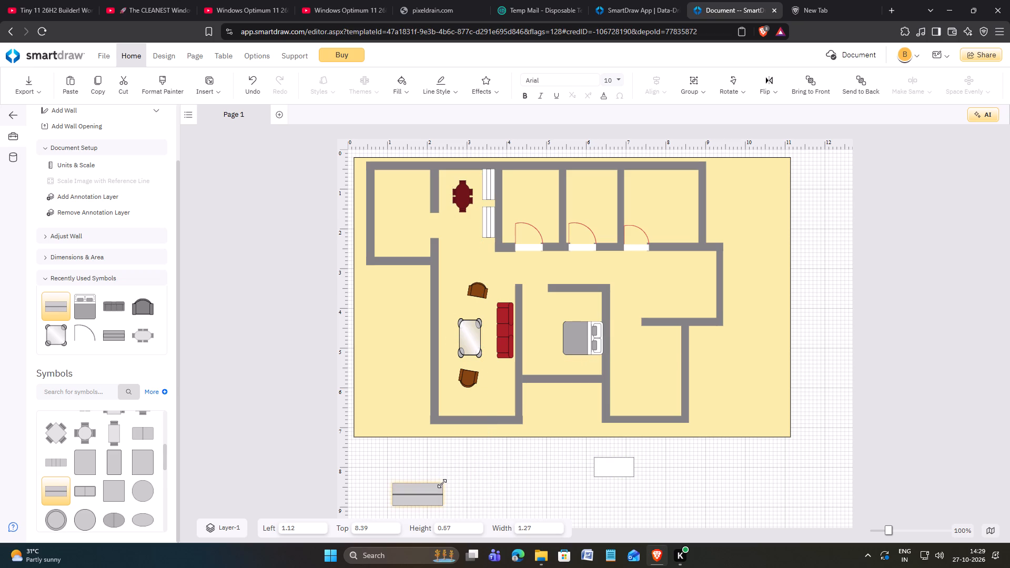
drag(442, 483, 435, 491)
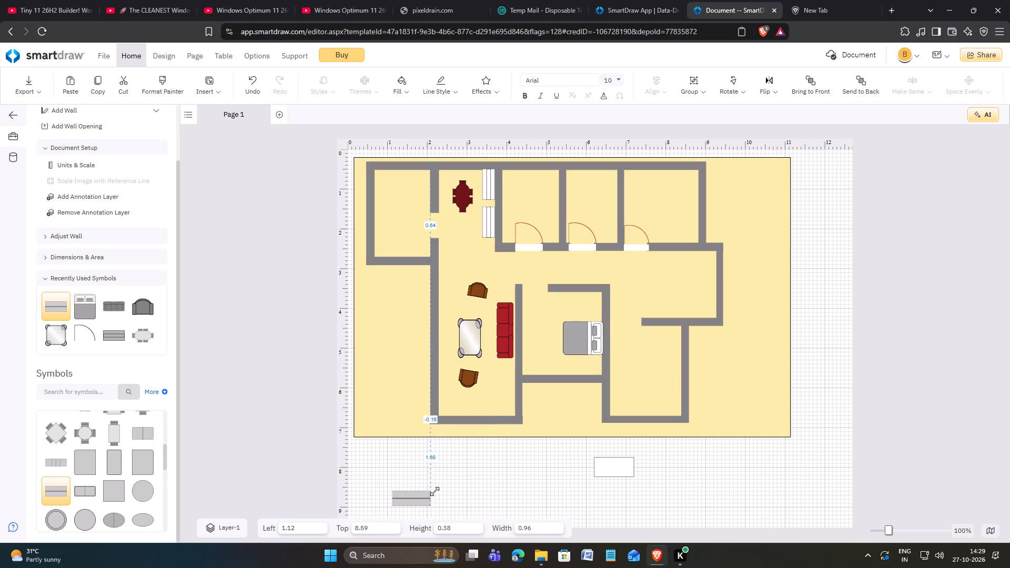
drag(435, 491, 445, 492)
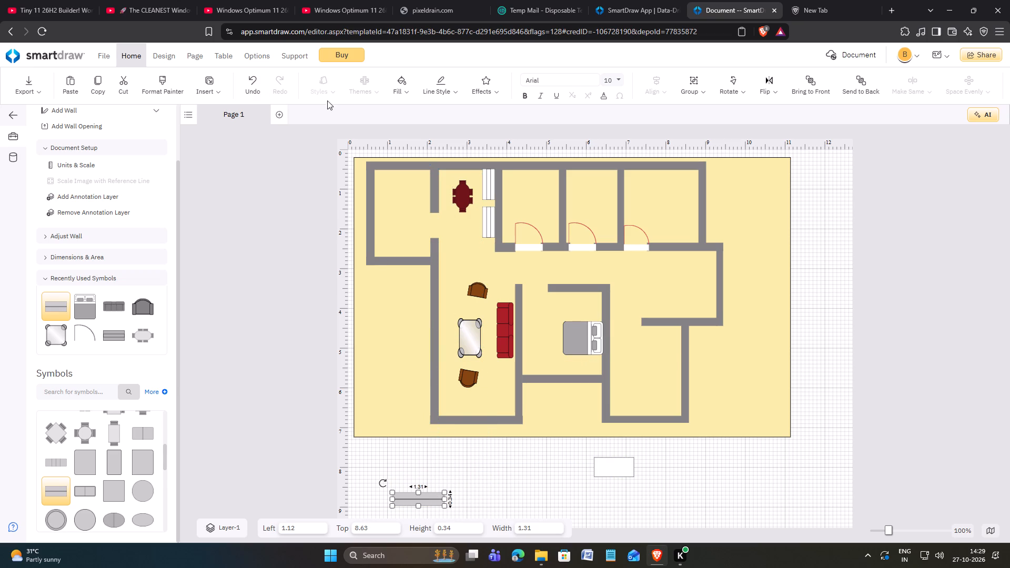
Fill the split table with orange and place it along the bed room's top wall at about left 5.04, top 3.55.
click(403, 94)
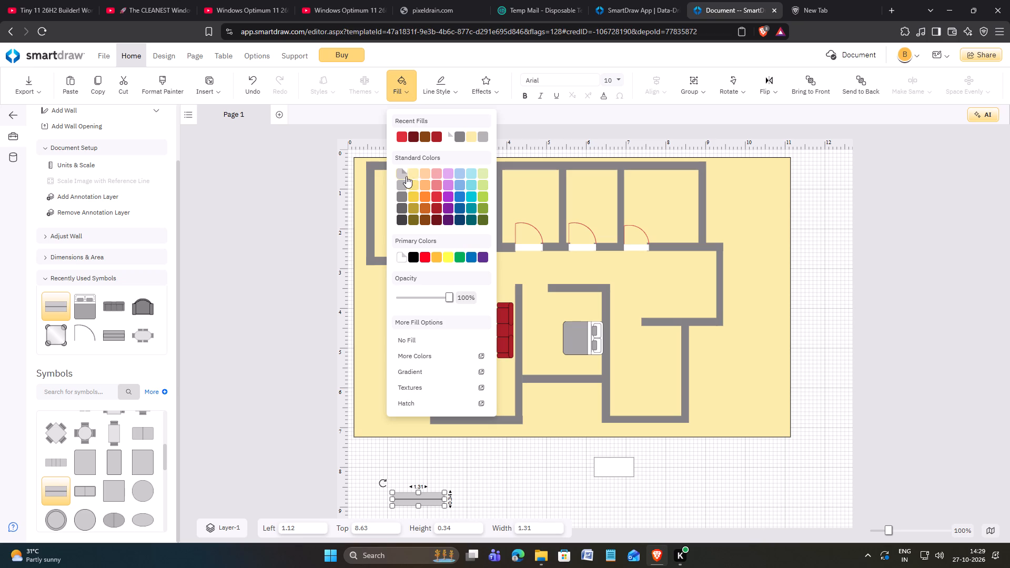
click(421, 196)
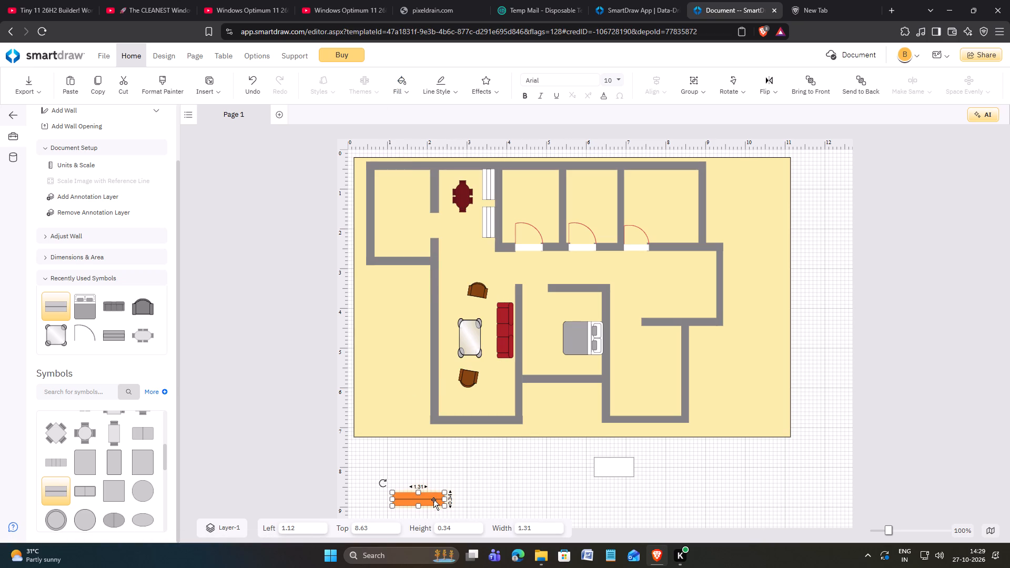
drag(433, 499, 591, 301)
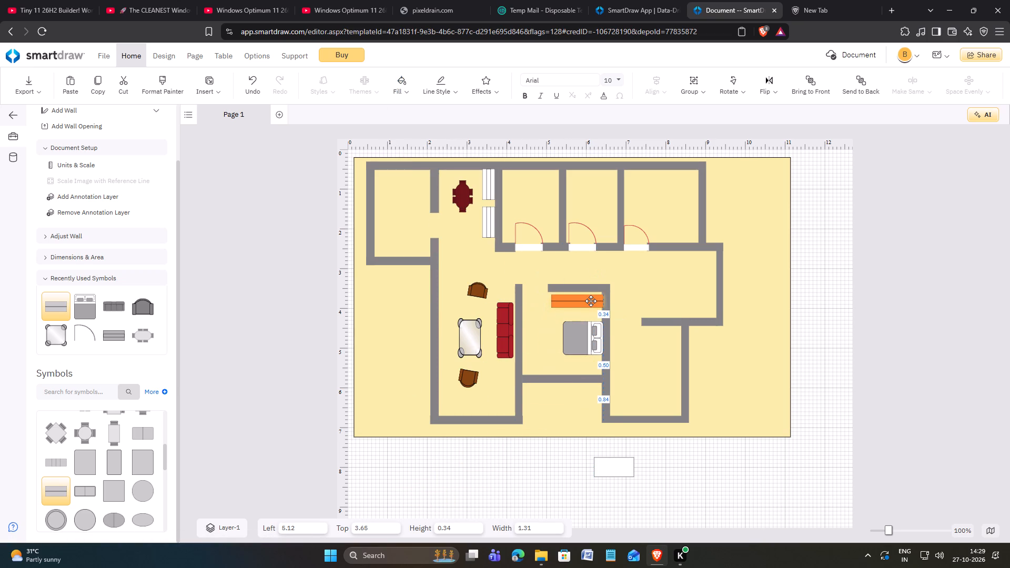
drag(591, 301, 589, 299)
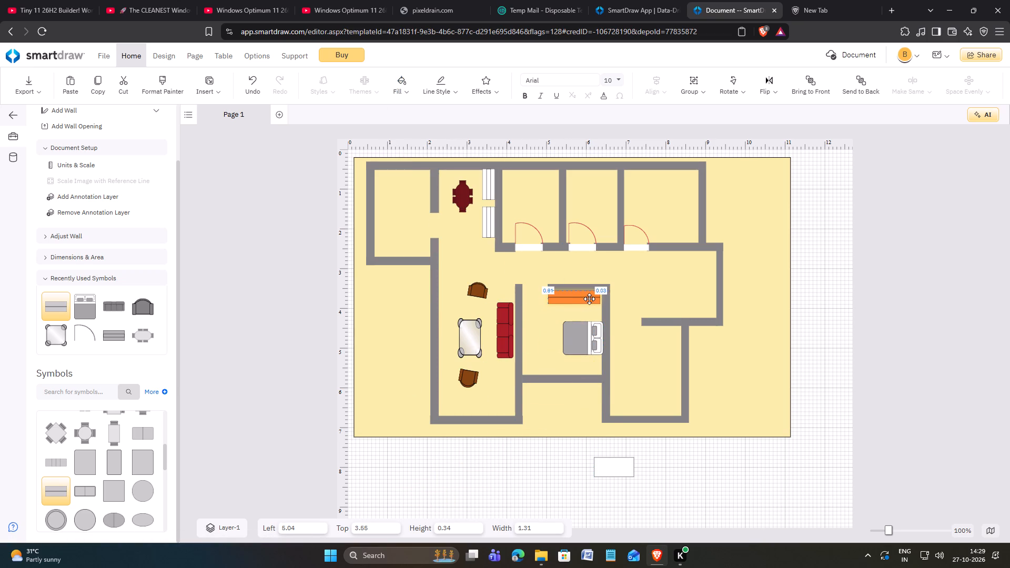
Nudge the orange split table closer to the bed room's right wall, at left 5.12, top 3.59.
drag(589, 299, 592, 299)
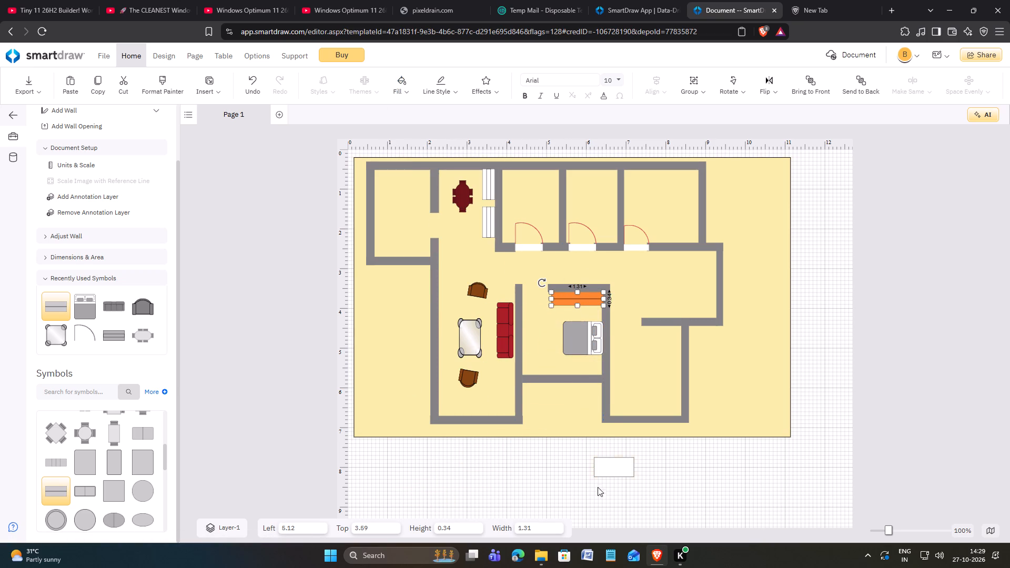
click(544, 474)
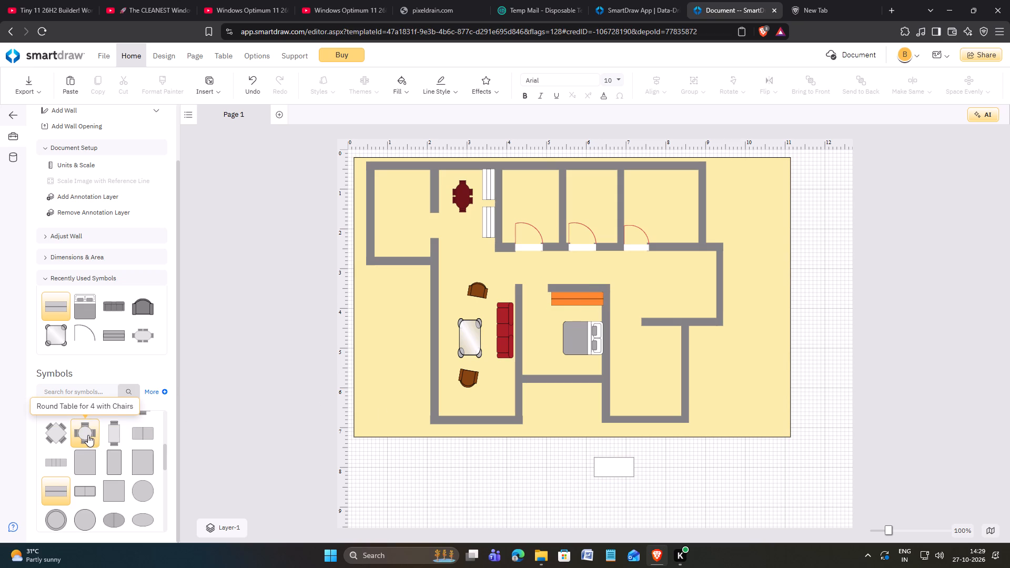
Insert a Bed with Bedframe from the Beds symbols below the plan and shrink it to 1.27 wide by 1.13 high.
scroll(98, 457, up, 2)
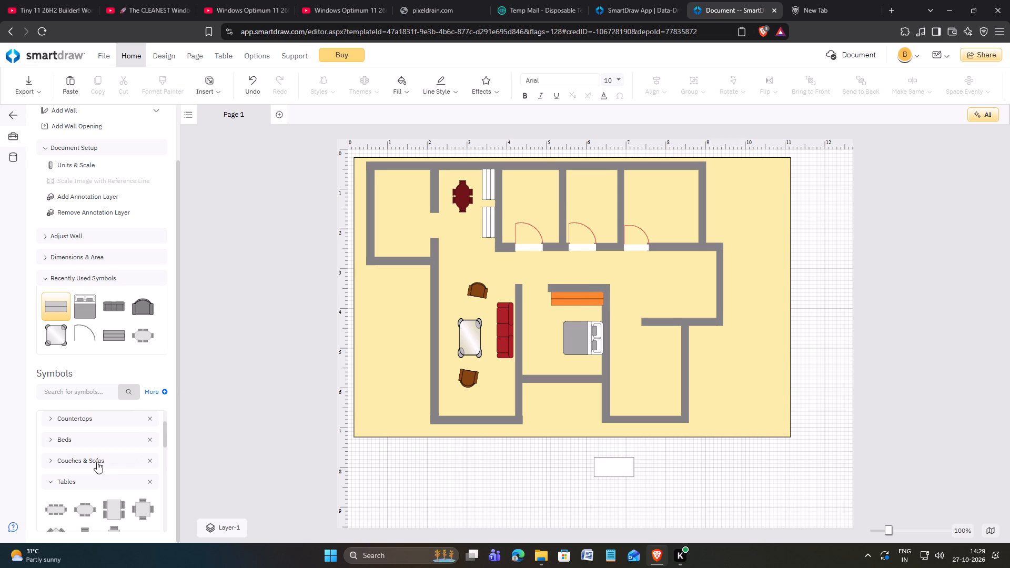
click(52, 481)
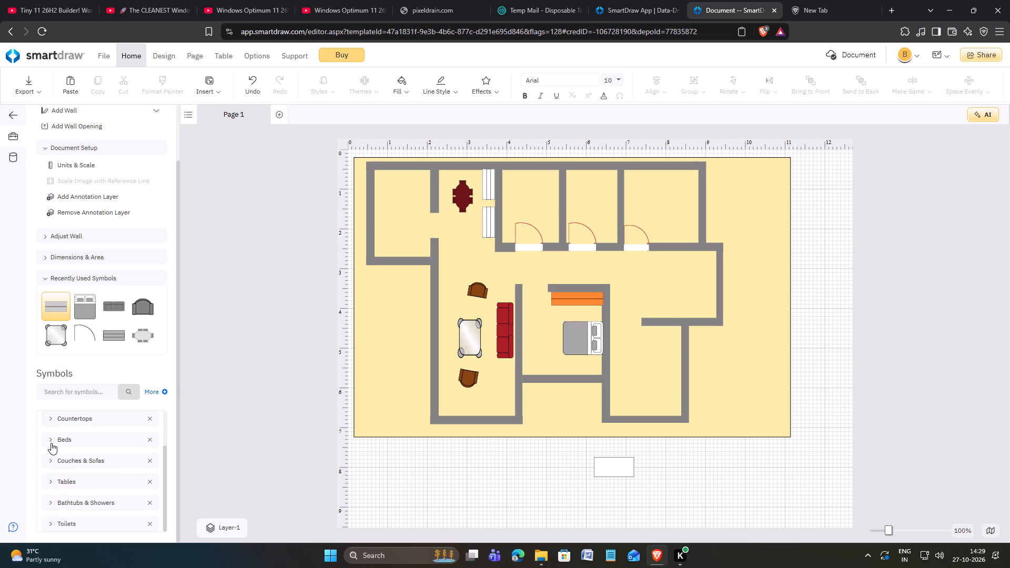
click(49, 442)
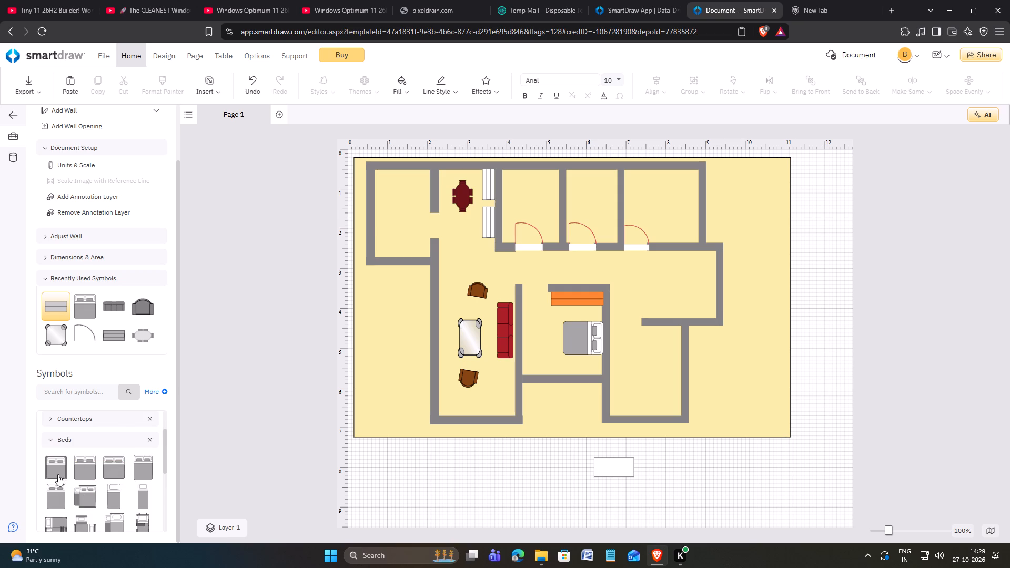
drag(58, 471, 442, 481)
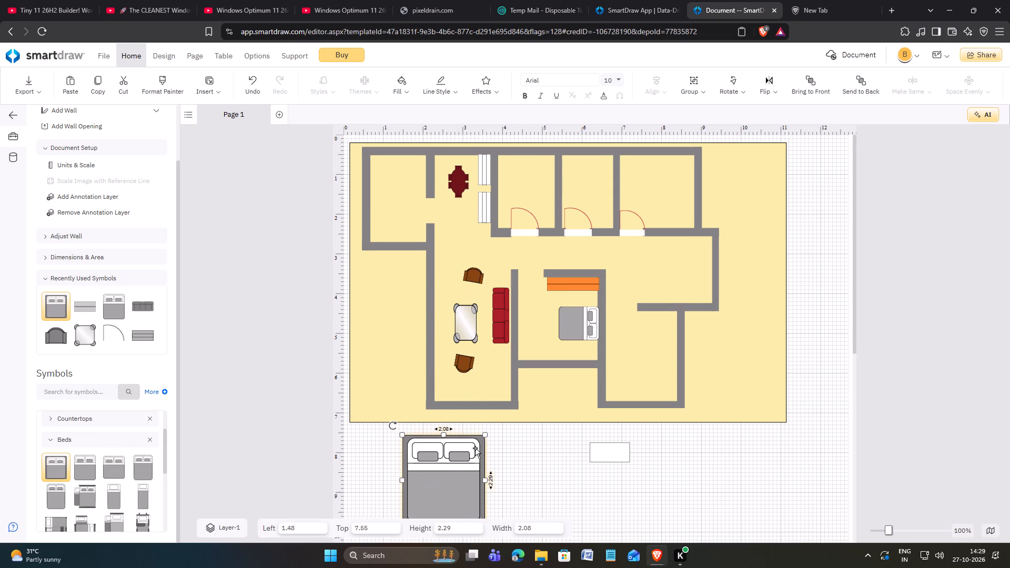
drag(485, 434, 453, 481)
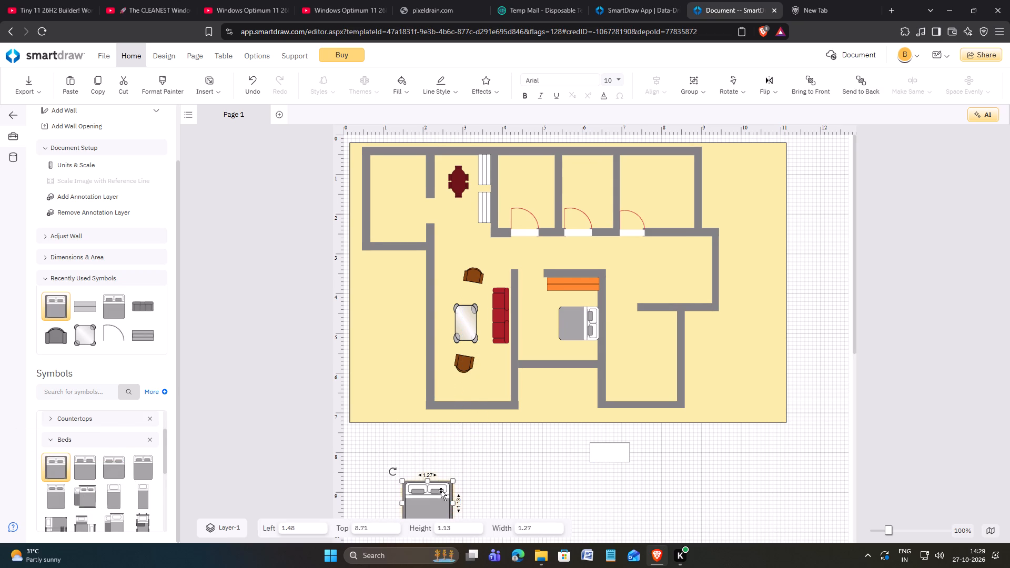
Place the framed bed against the lower-right room's right wall at about left 7.31, top 5.40, rotated to 270° and narrowed to 0.91.
drag(435, 499, 653, 357)
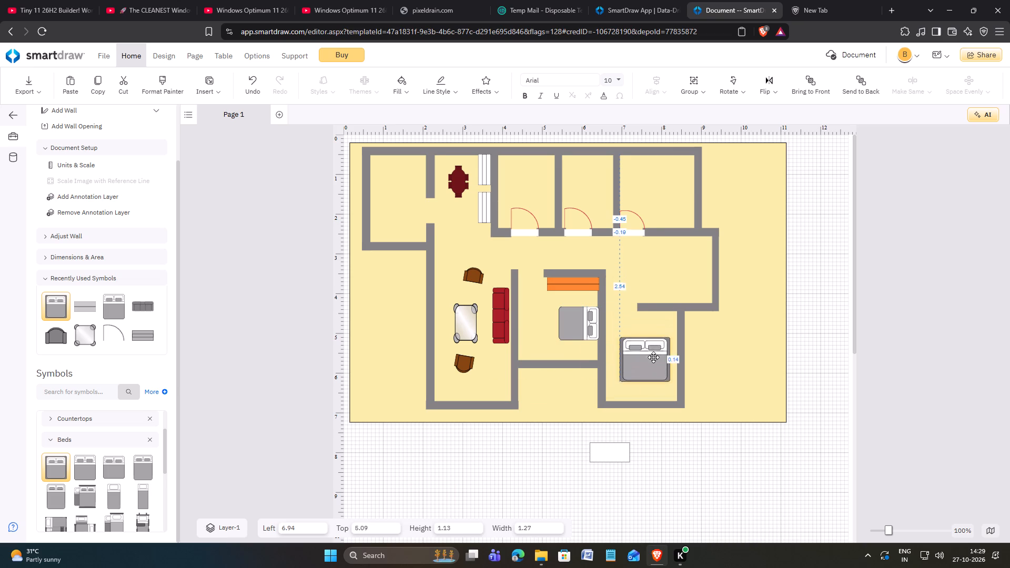
drag(653, 357, 654, 363)
drag(616, 348, 721, 315)
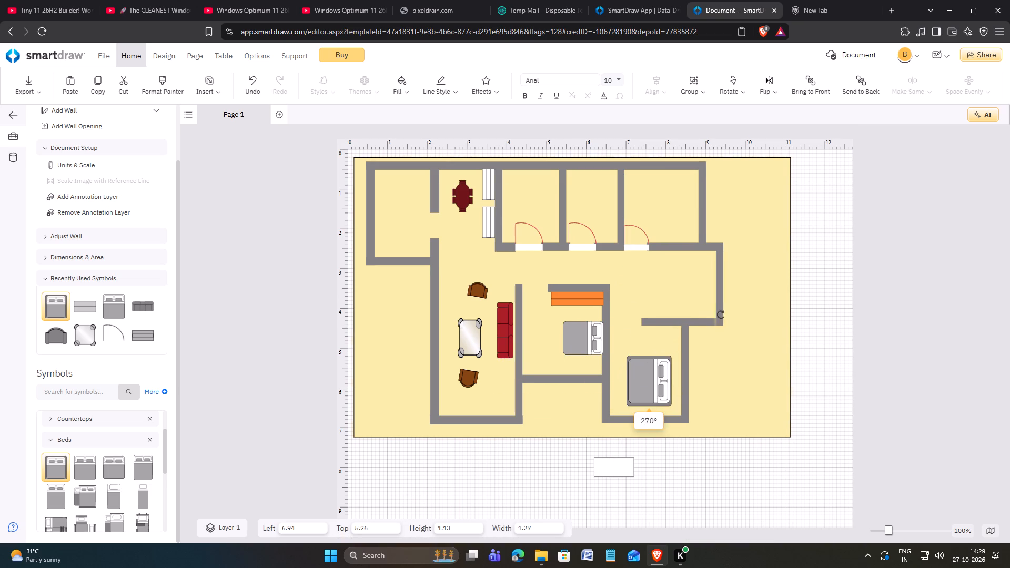
drag(721, 315, 716, 313)
drag(650, 356, 650, 365)
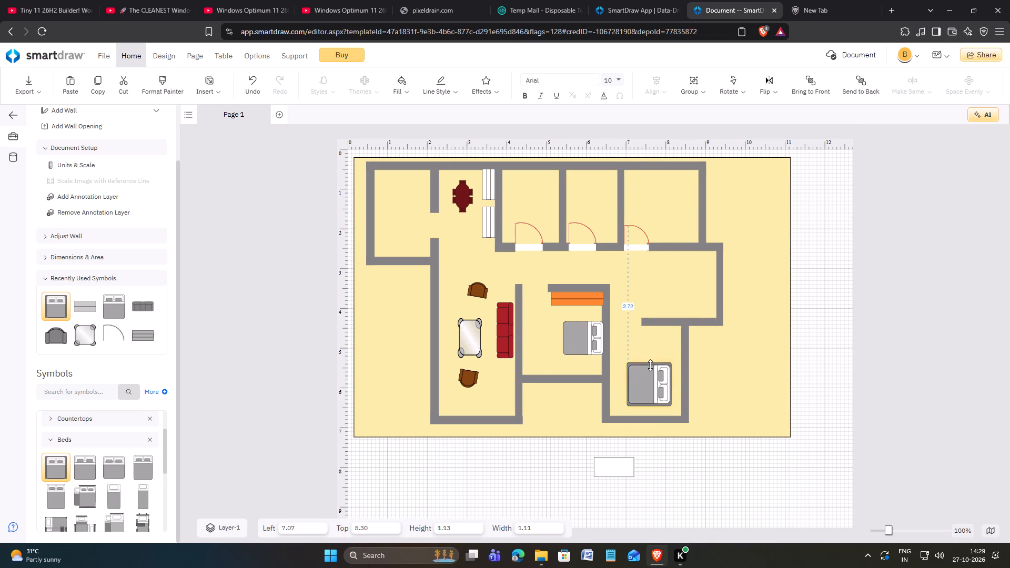
drag(650, 365, 650, 371)
drag(645, 387, 651, 385)
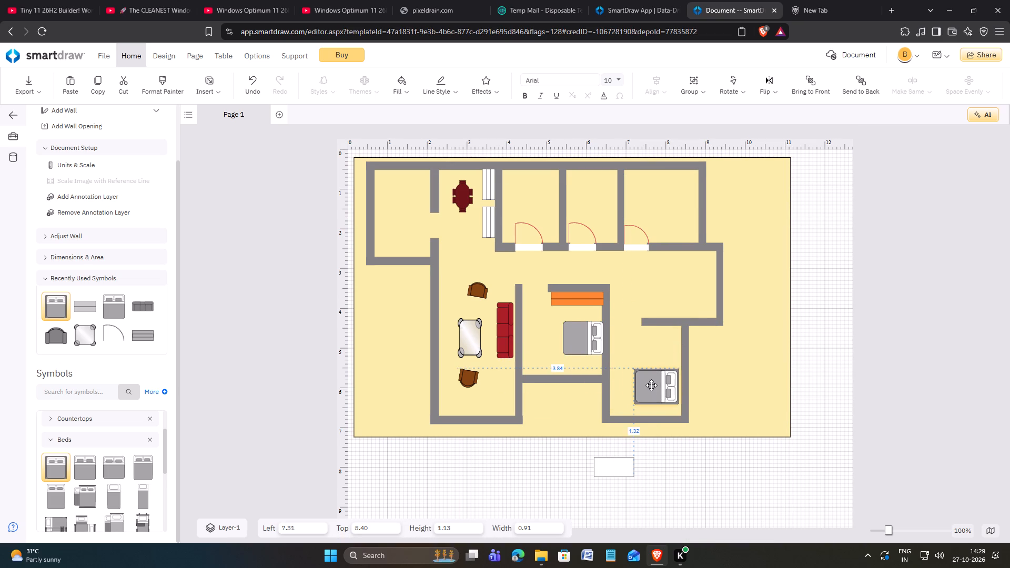
drag(651, 385, 652, 384)
click(690, 478)
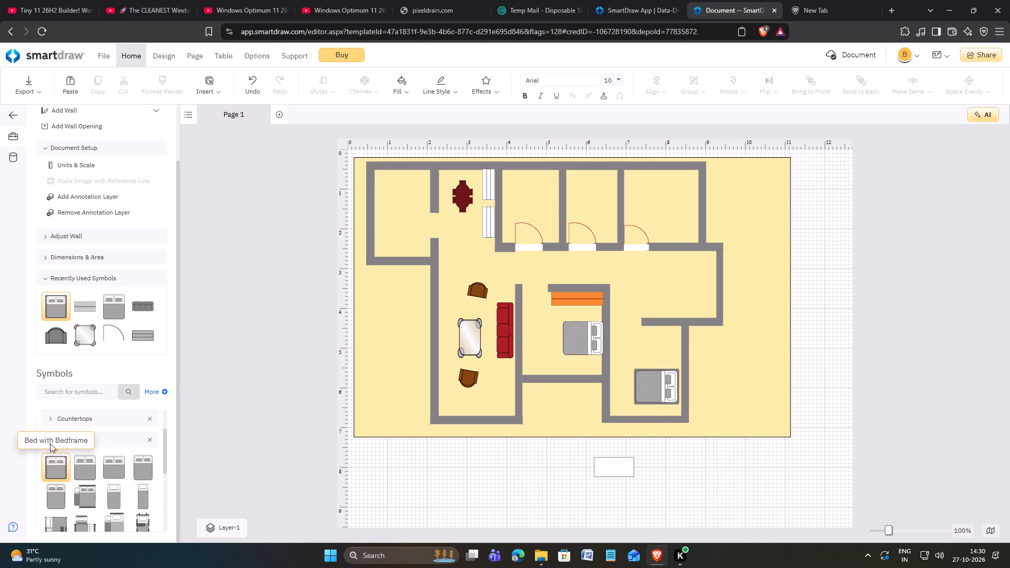
Insert a Square Table - 42" from the Tables symbols below the plan and shrink it to about 1.03 wide by 0.55 high.
click(49, 420)
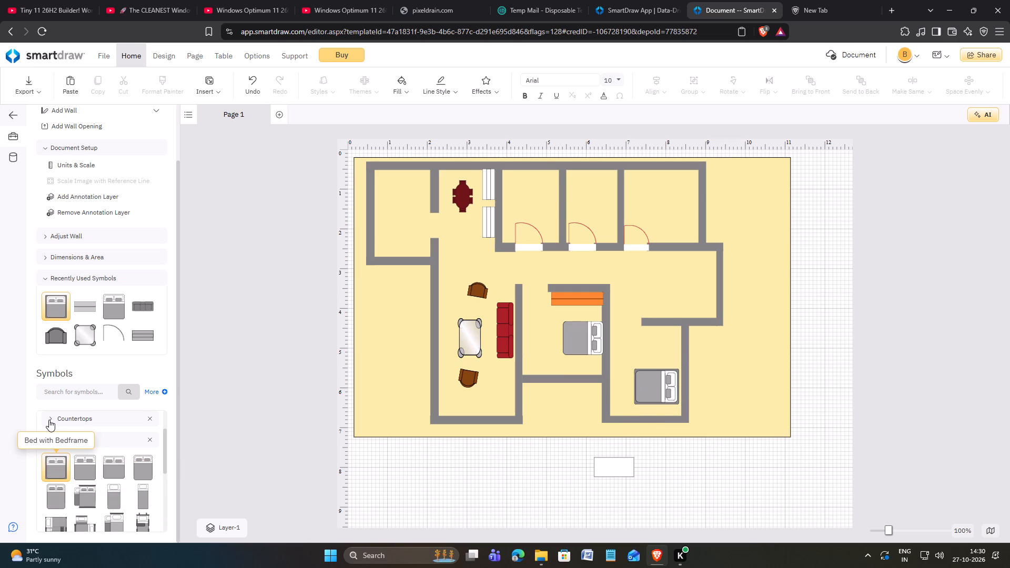
click(49, 420)
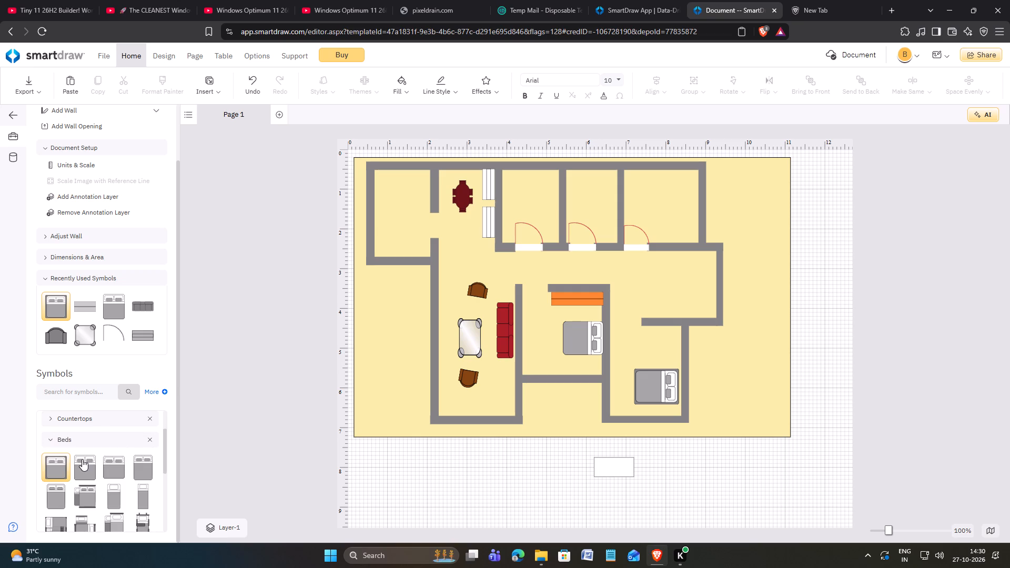
scroll(82, 460, up, 2)
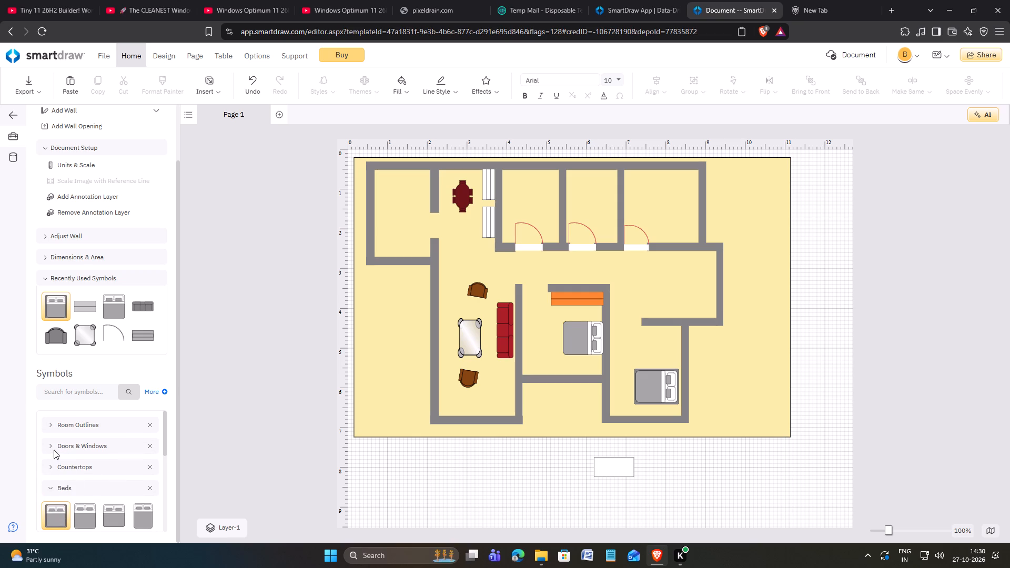
scroll(95, 481, down, 3)
scroll(92, 474, up, 3)
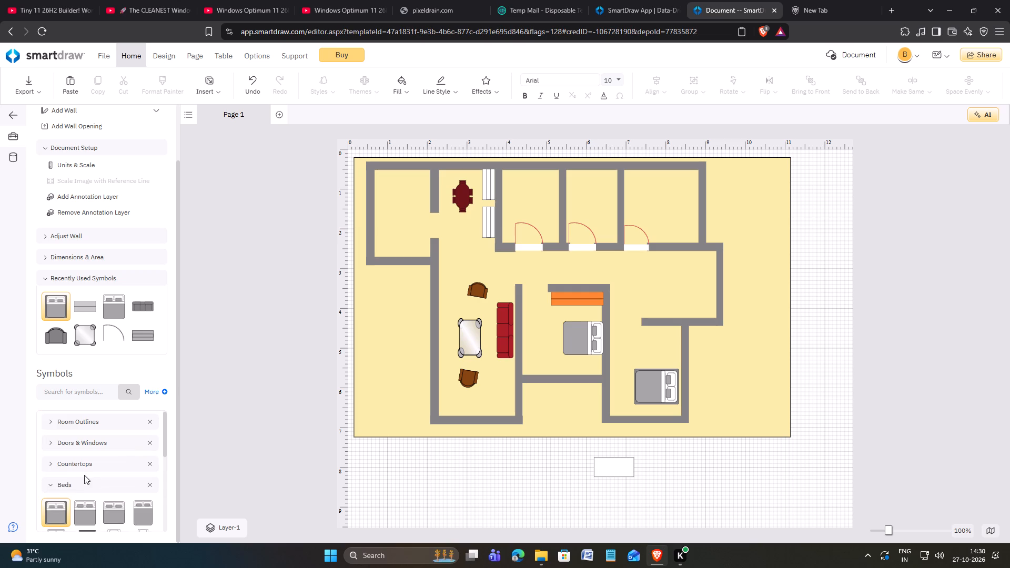
click(52, 488)
scroll(88, 493, down, 1)
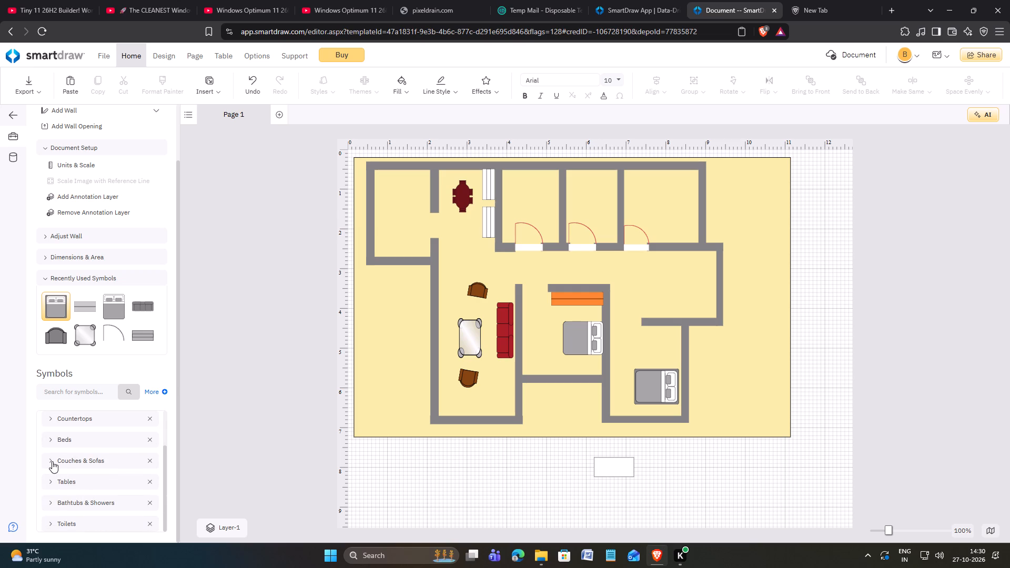
click(50, 461)
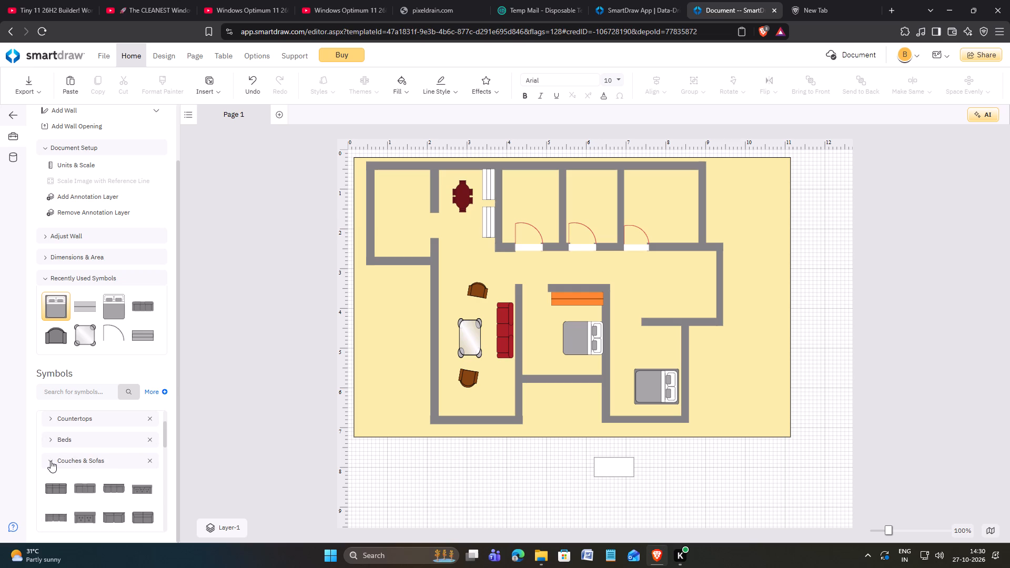
click(50, 462)
scroll(75, 473, down, 1)
click(50, 483)
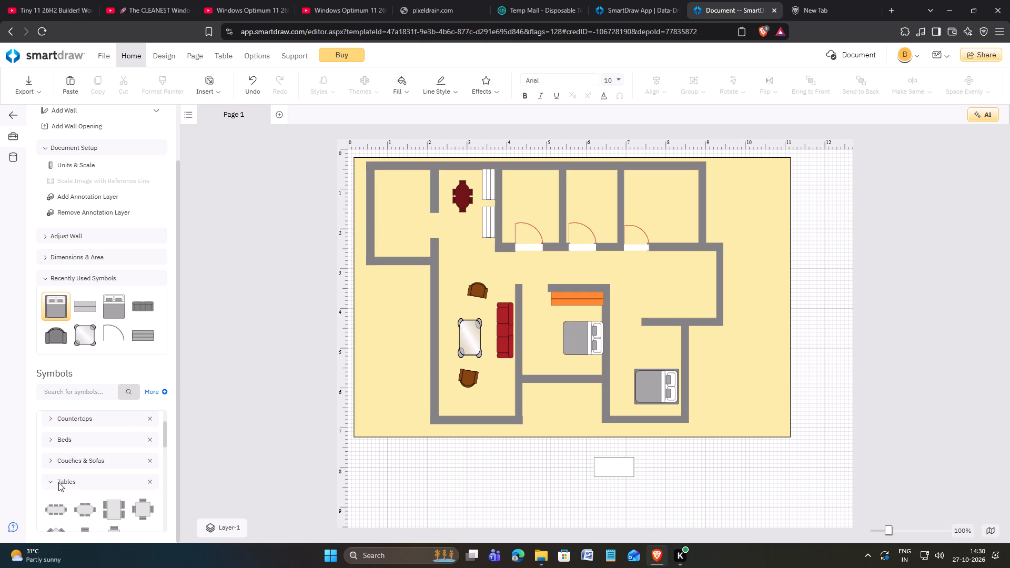
scroll(85, 482, down, 3)
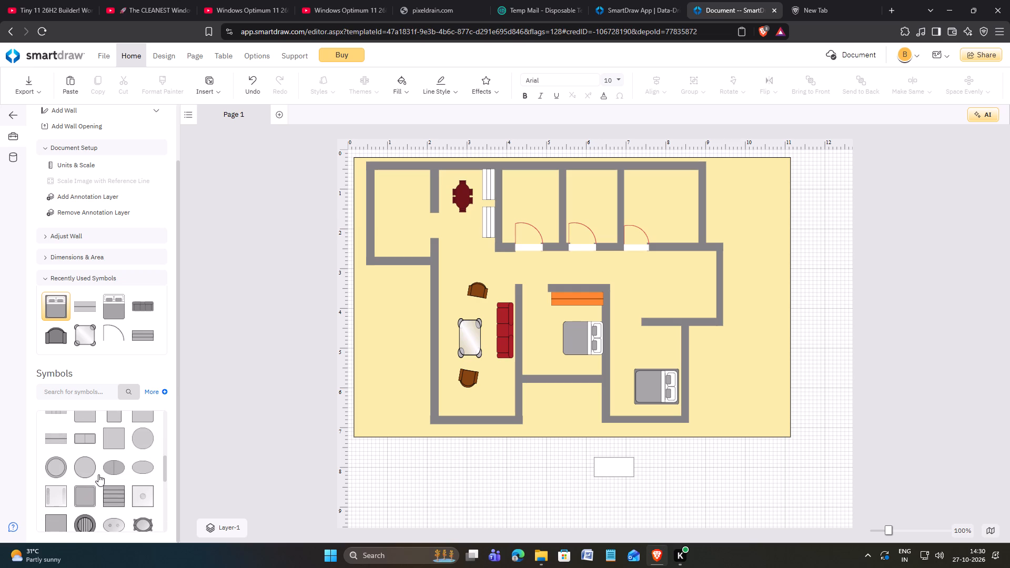
click(114, 493)
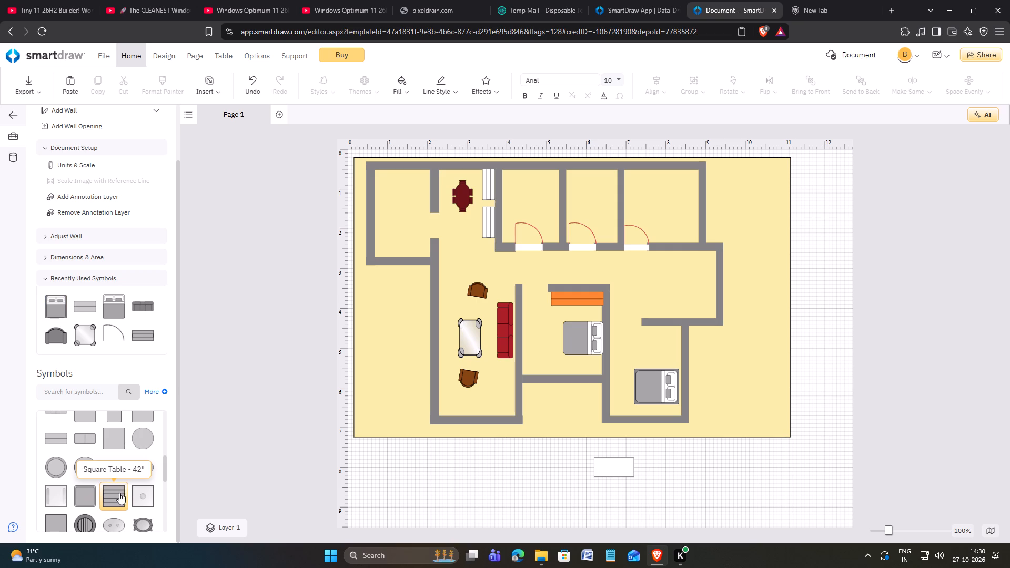
drag(117, 495, 421, 471)
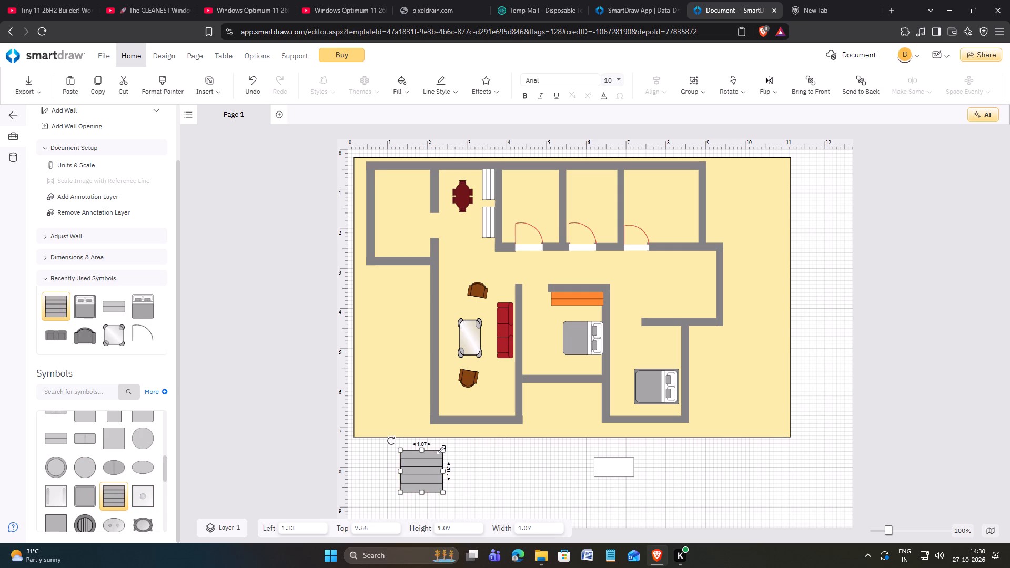
drag(440, 450, 441, 470)
Place the slatted table under the lower-right room's top wall at left 7.41, top 4.47, narrowed to 0.93.
drag(429, 482, 670, 344)
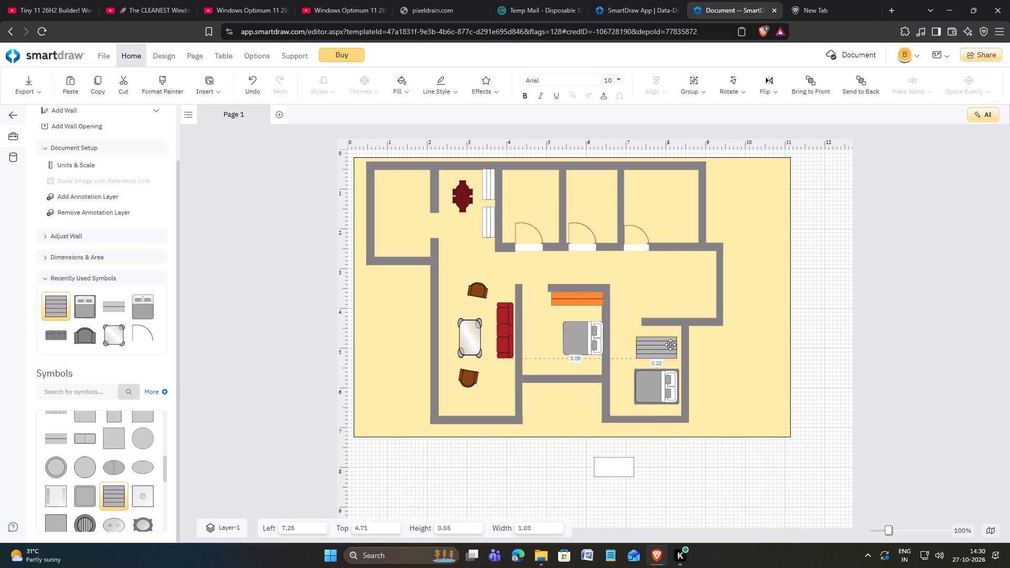
drag(670, 344, 671, 337)
click(684, 337)
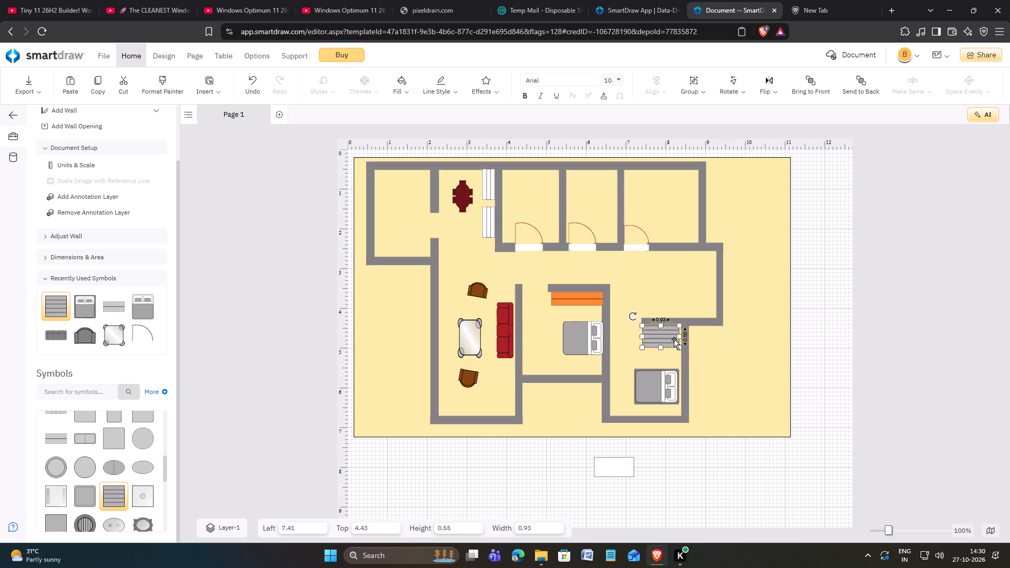
click(671, 338)
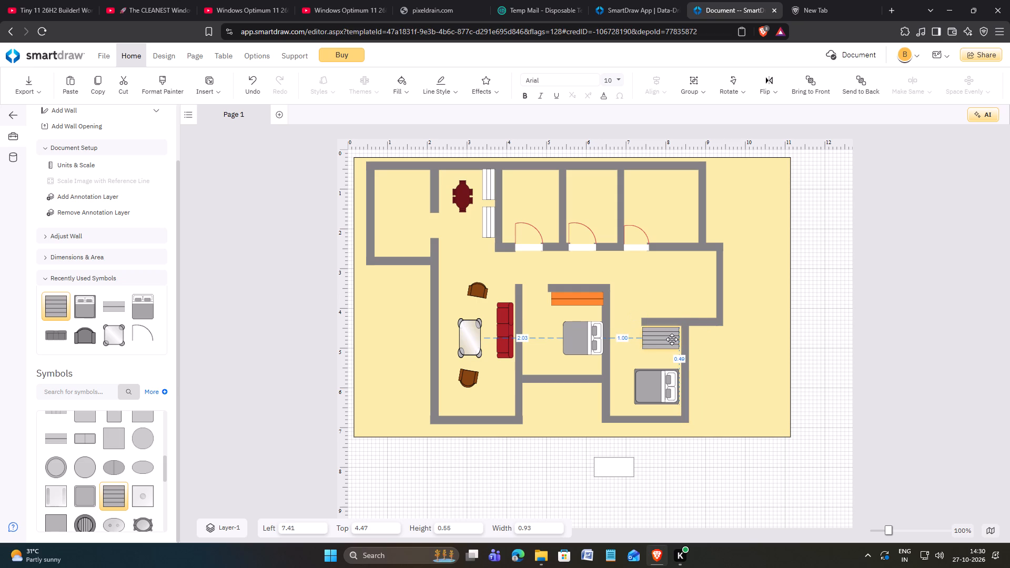
Fill the slatted table in the lower-right room with light pink.
click(405, 95)
click(434, 171)
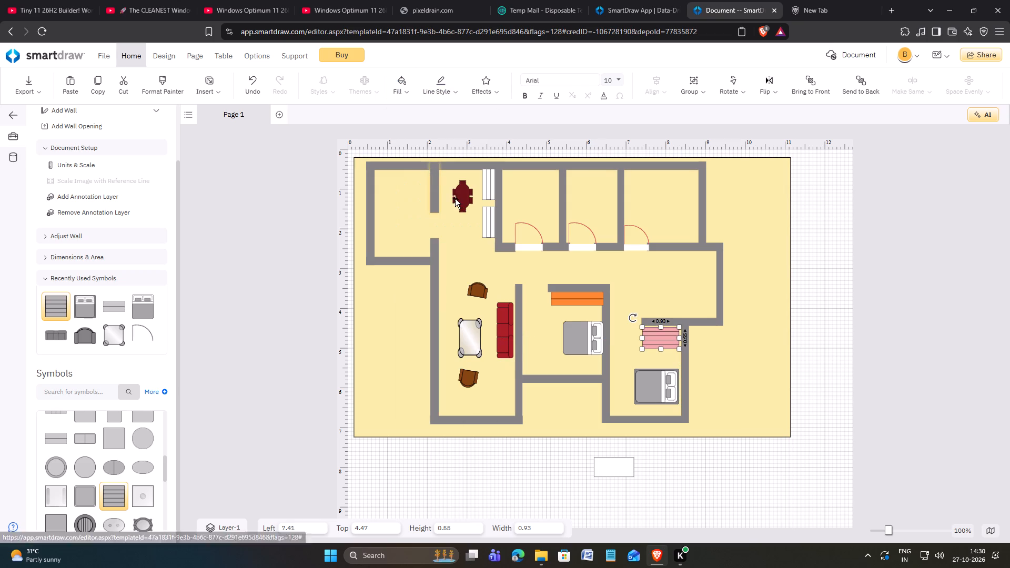
click(674, 492)
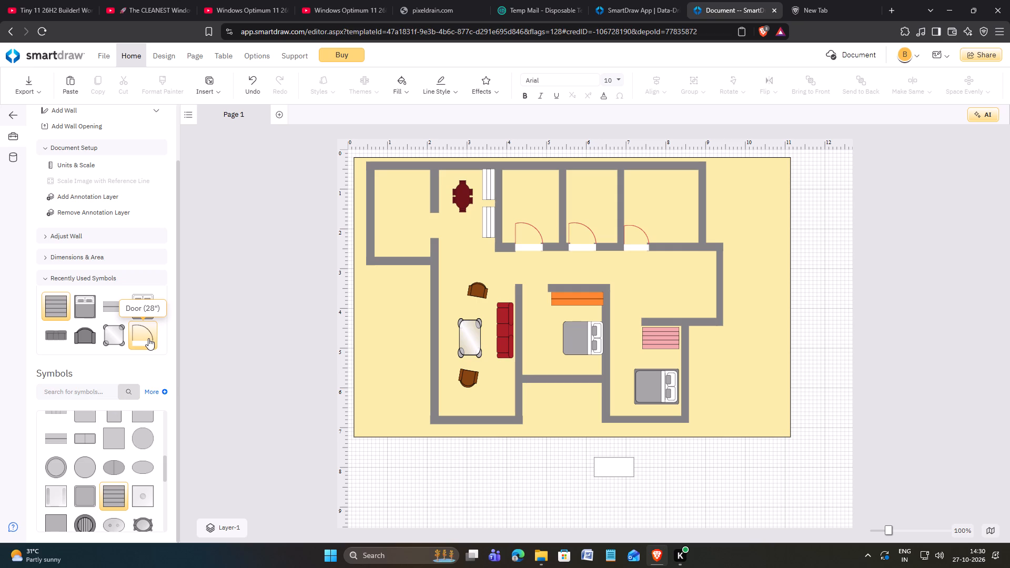
Lengthen the middle bed room's top wall toward the right to a width of 1.91.
click(590, 288)
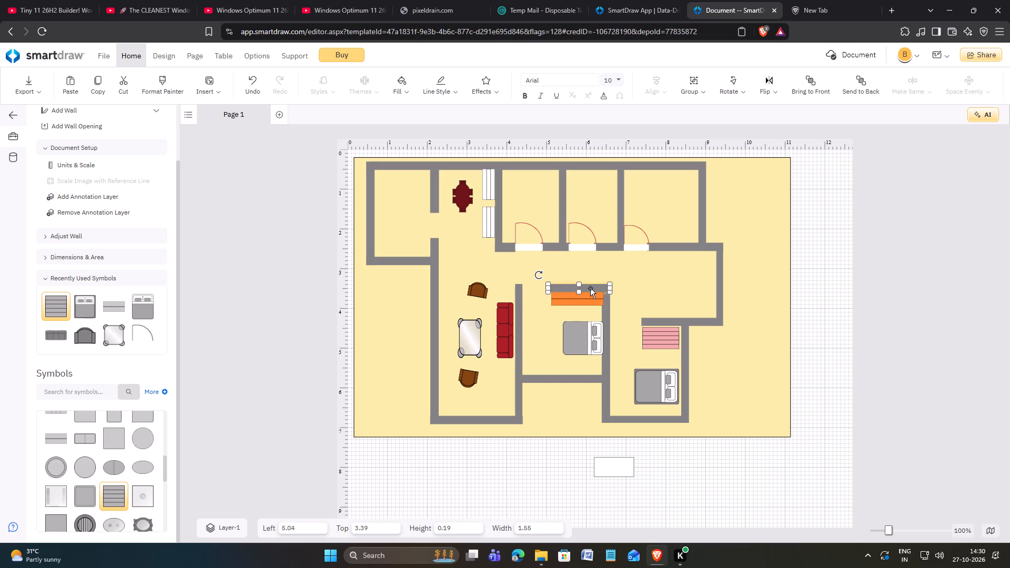
drag(611, 289, 623, 289)
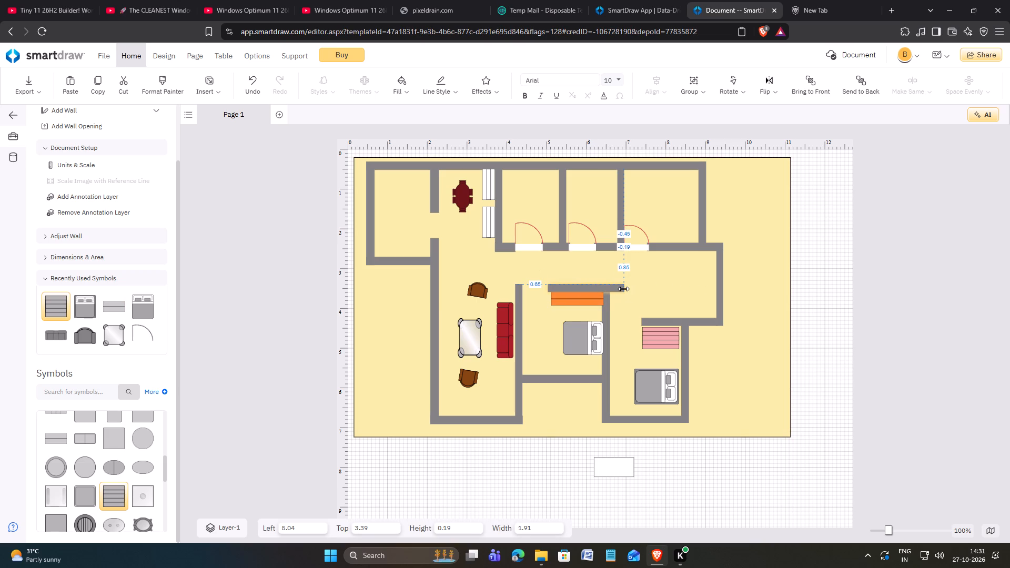
drag(623, 289, 624, 289)
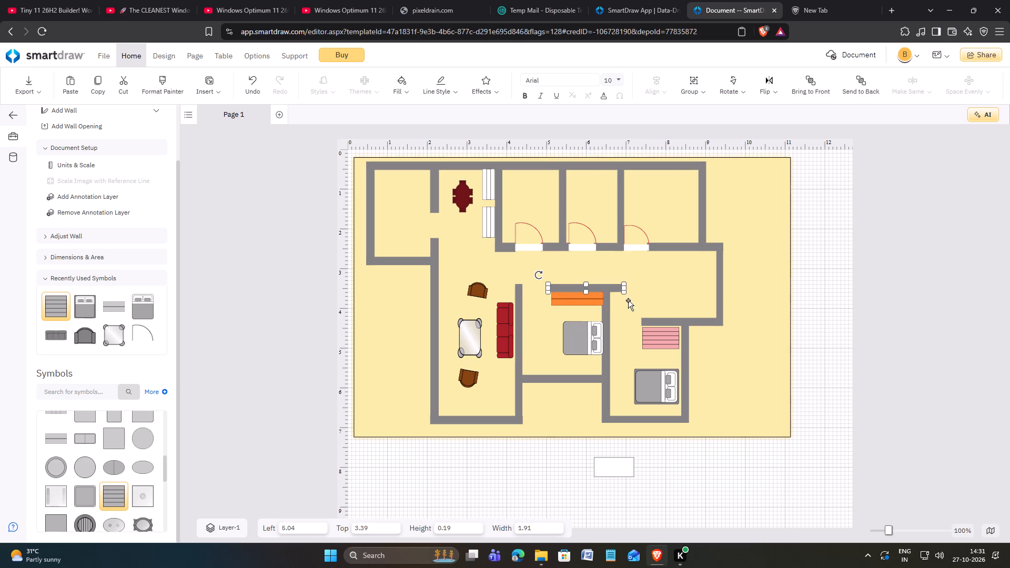
click(705, 482)
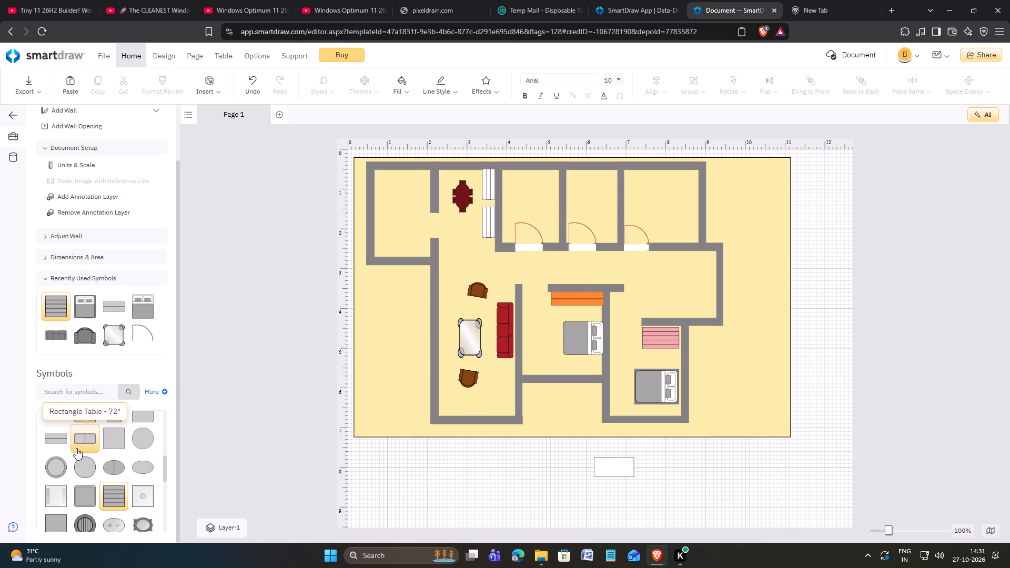
Insert the rectangular tub symbol with fittings at one end from the Toilets symbols, placing it below the floor plan.
scroll(64, 449, up, 3)
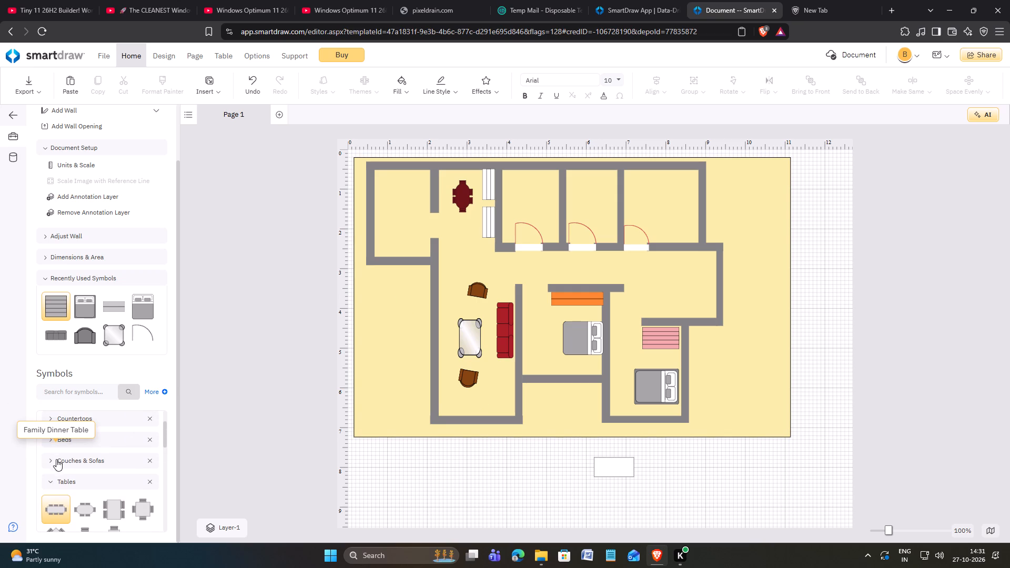
click(52, 483)
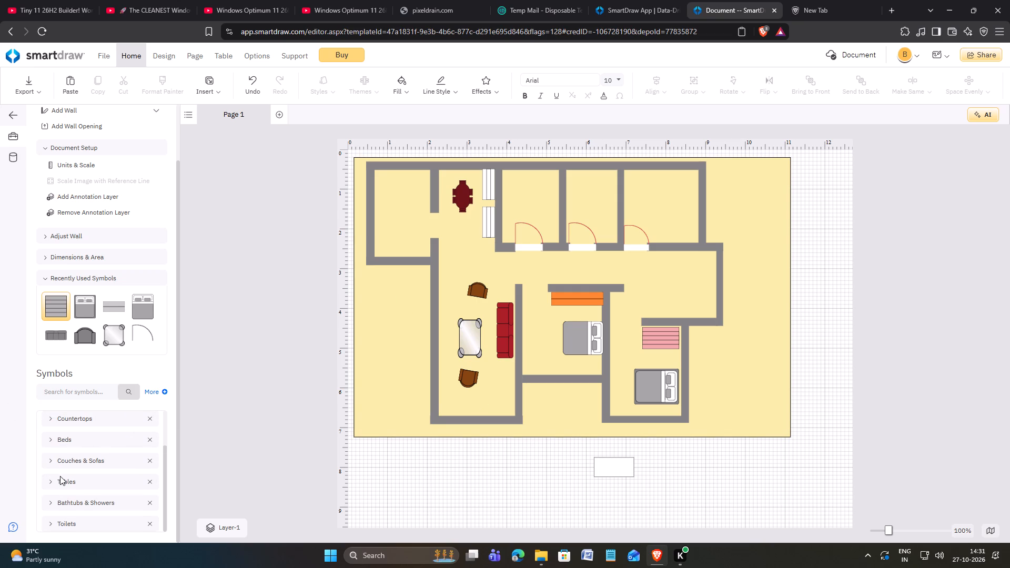
scroll(60, 476, down, 2)
scroll(56, 485, up, 1)
scroll(63, 514, down, 3)
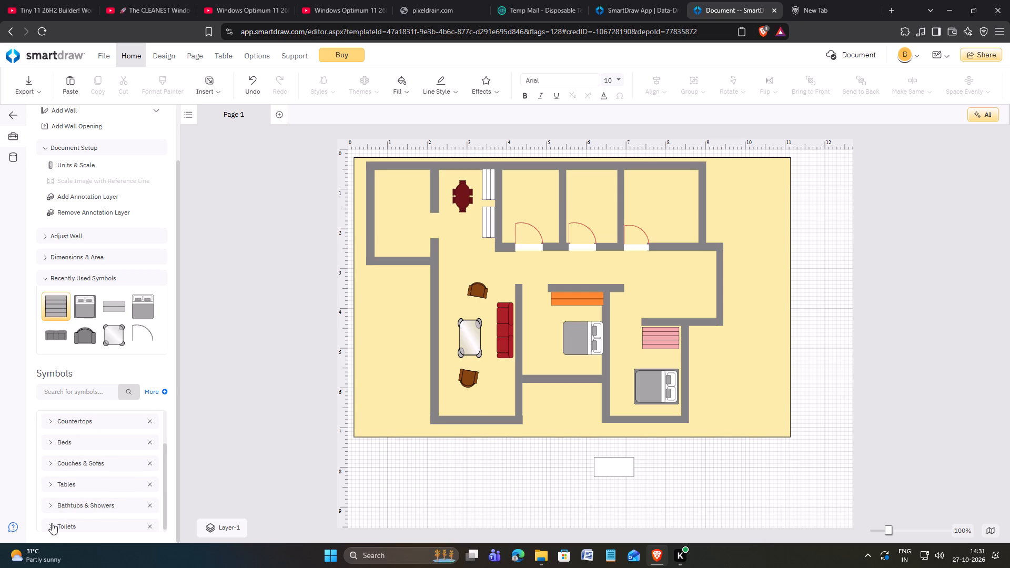
click(52, 524)
scroll(87, 499, down, 3)
scroll(136, 475, down, 1)
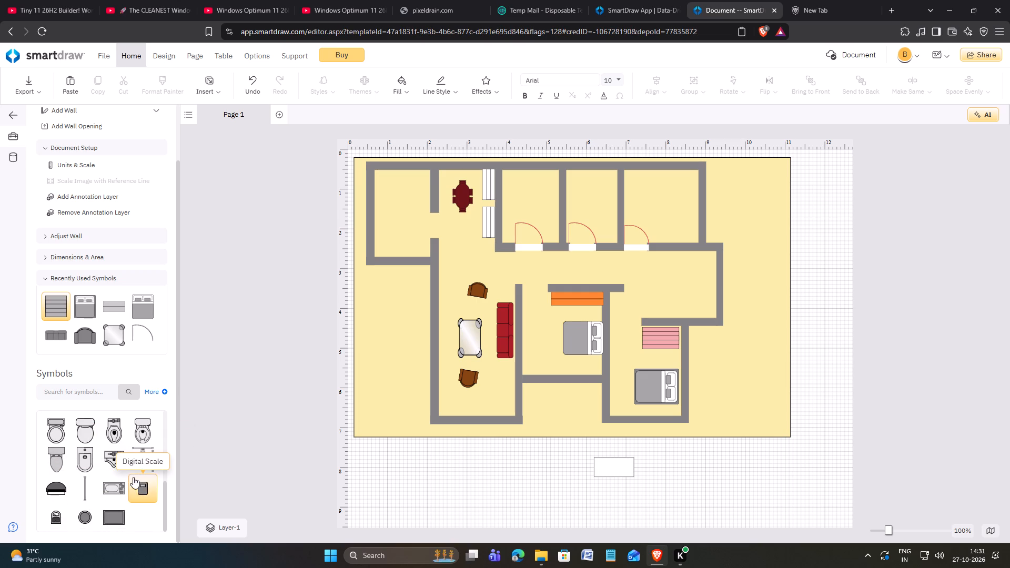
drag(116, 490, 420, 464)
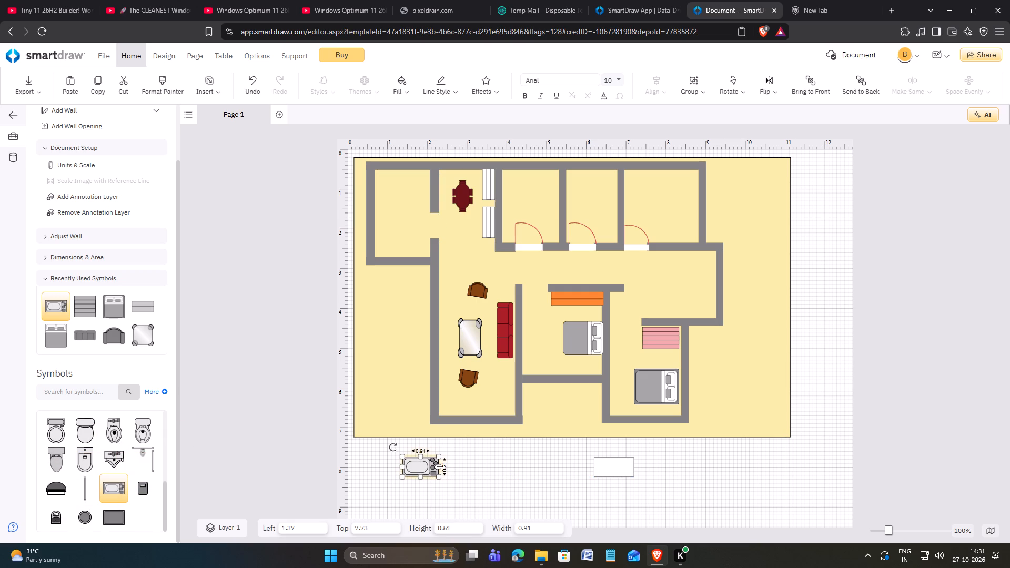
Place the tub against the top wall of the leftmost room with a door at left 3.95, top 0.48, and widen it to 1.25.
click(440, 467)
drag(421, 469, 443, 455)
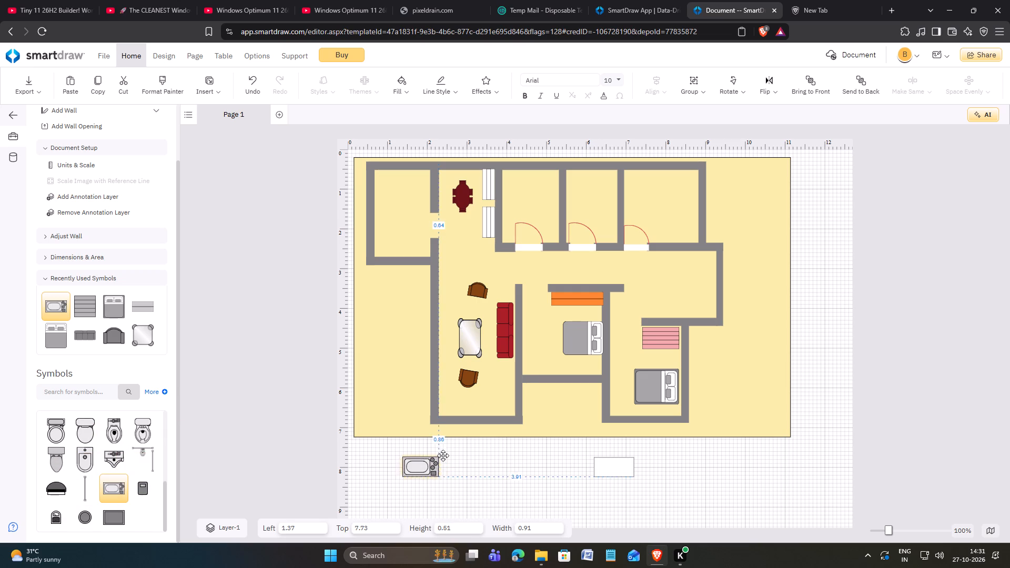
drag(443, 455, 550, 187)
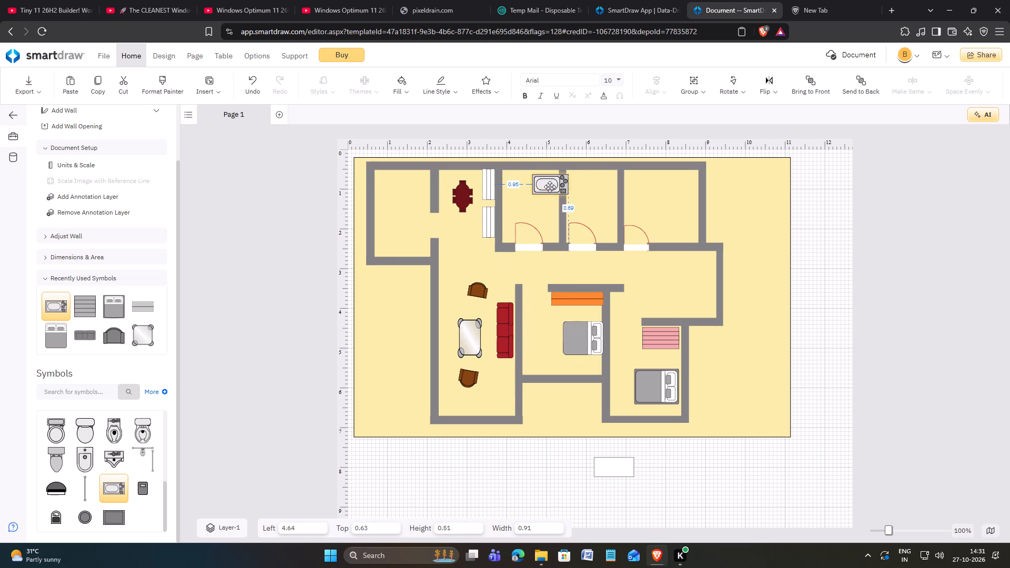
drag(550, 187, 524, 184)
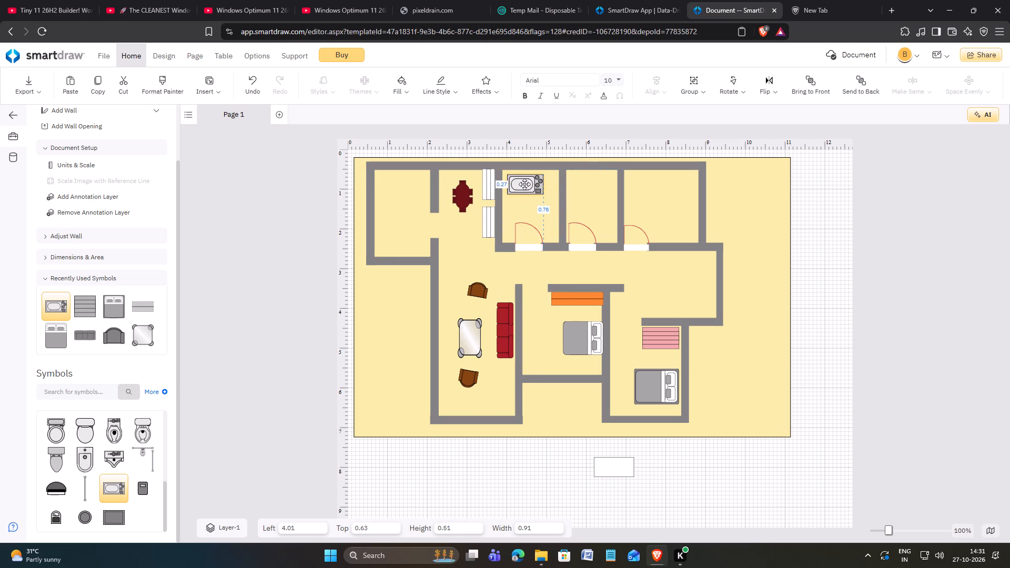
drag(524, 184, 521, 182)
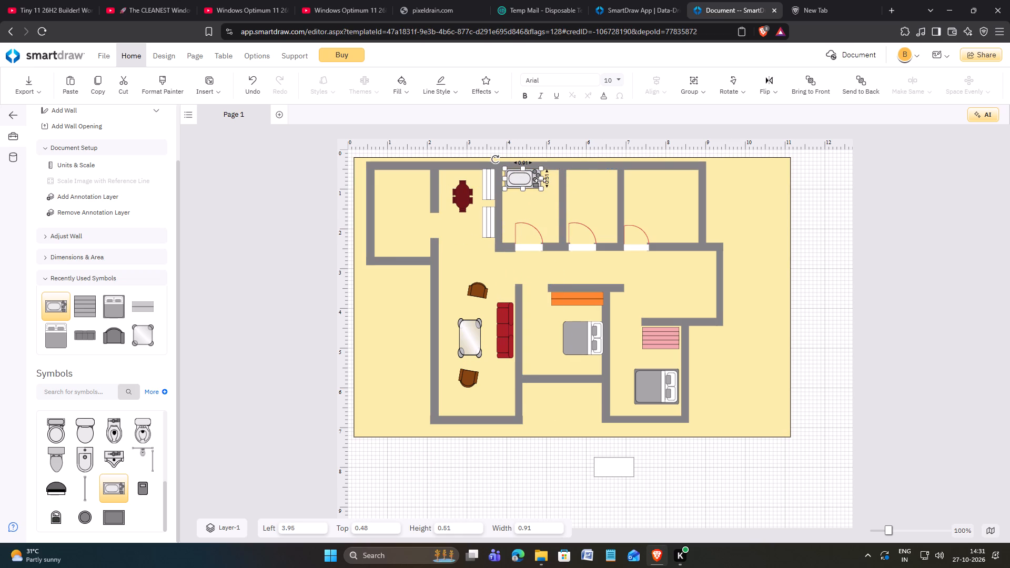
drag(540, 180, 554, 180)
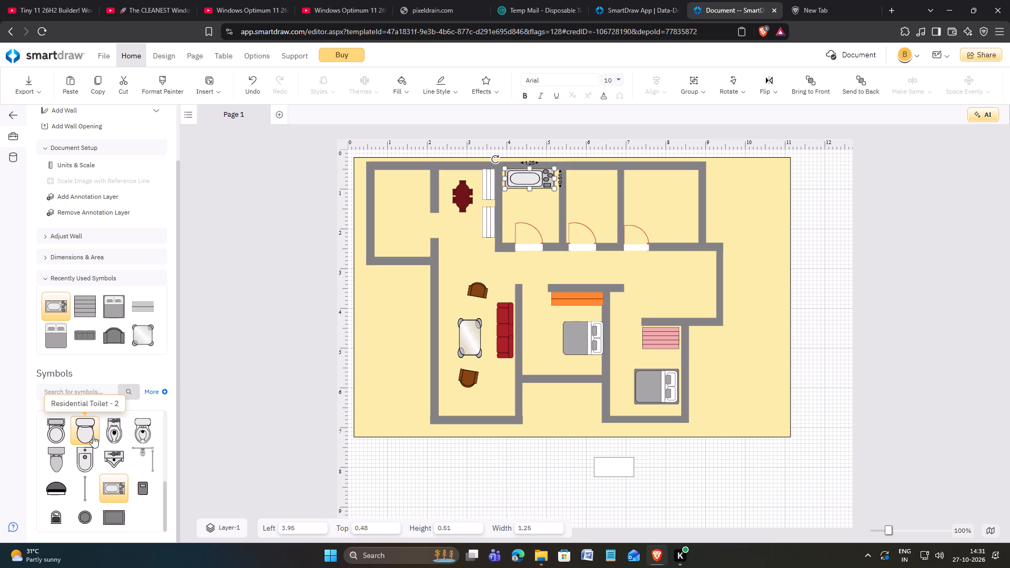
Add a toilet below the tub at left 4.74, top 1.05, rotated a quarter turn with its tank against the right wall.
click(119, 432)
drag(115, 434, 422, 280)
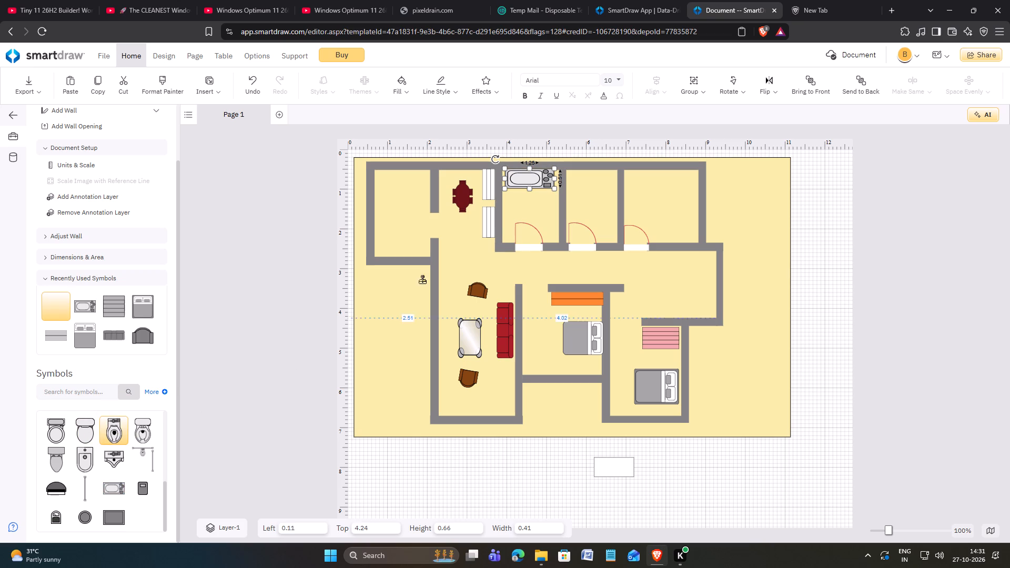
drag(422, 280, 539, 216)
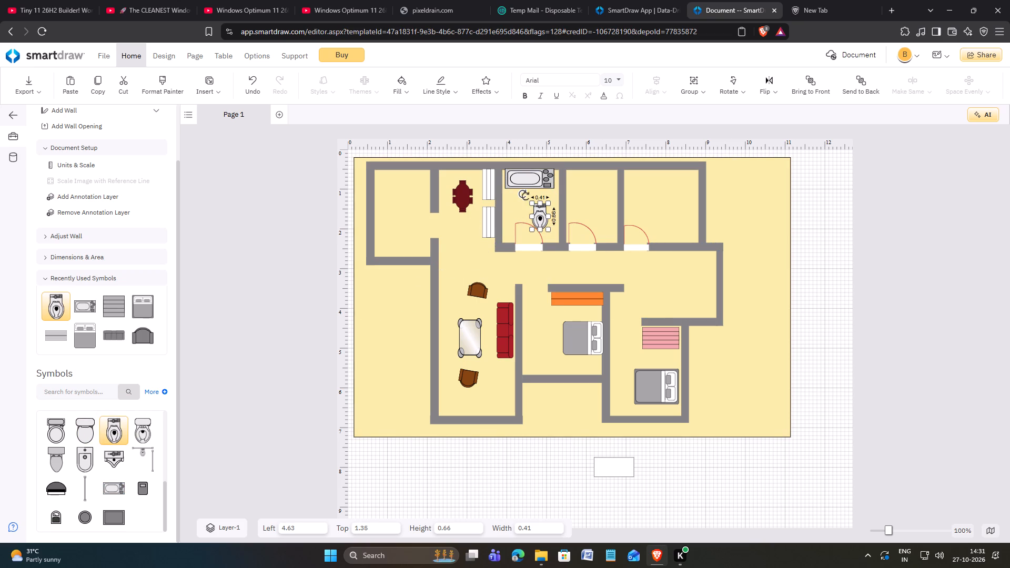
drag(526, 196, 585, 174)
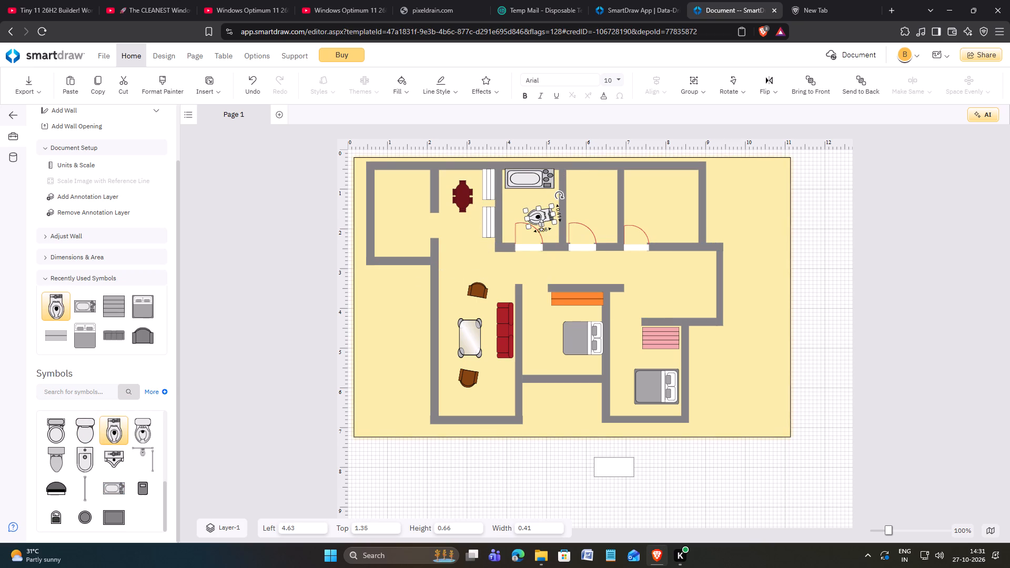
drag(537, 218, 541, 209)
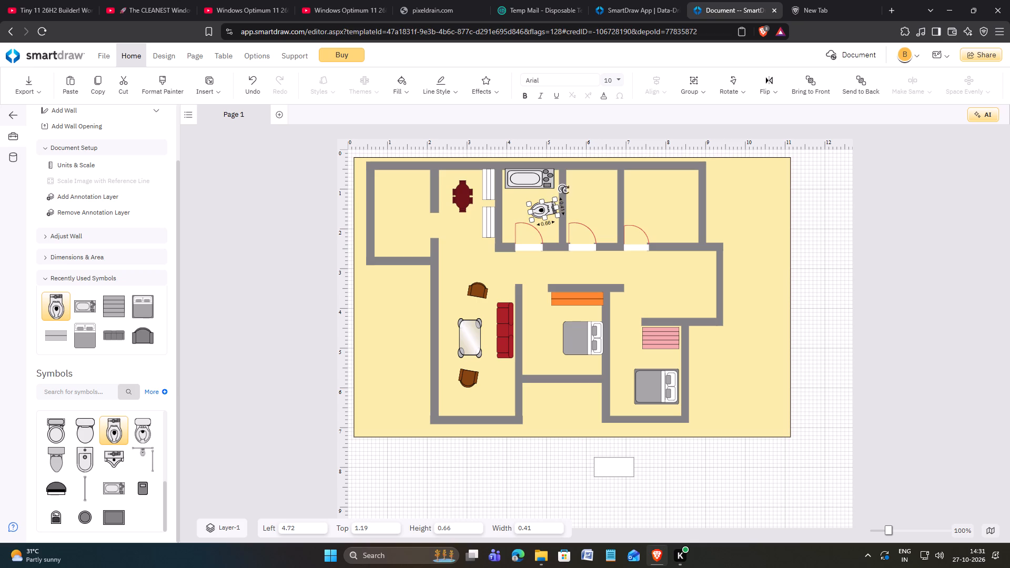
drag(565, 190, 570, 195)
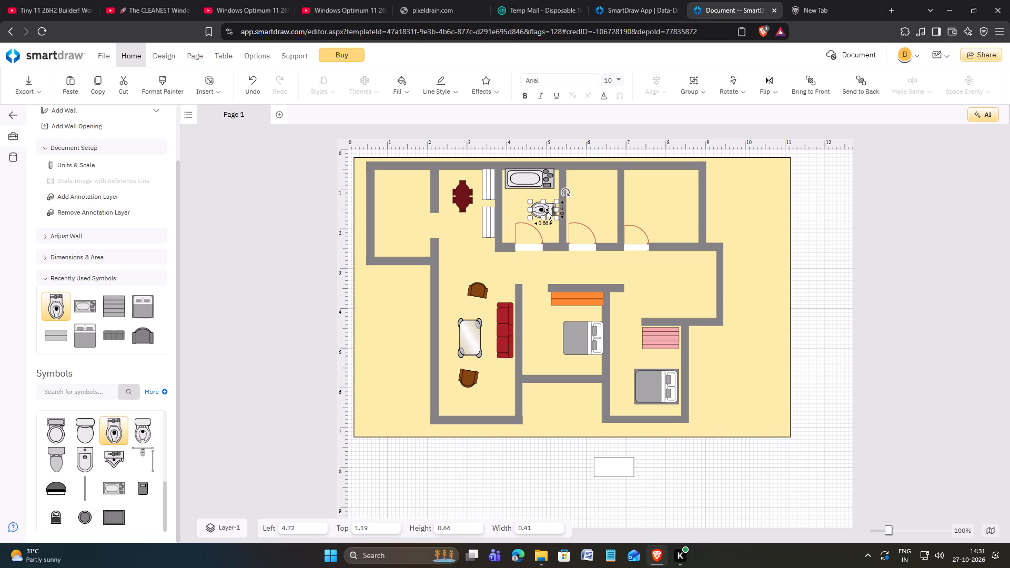
drag(547, 211, 548, 207)
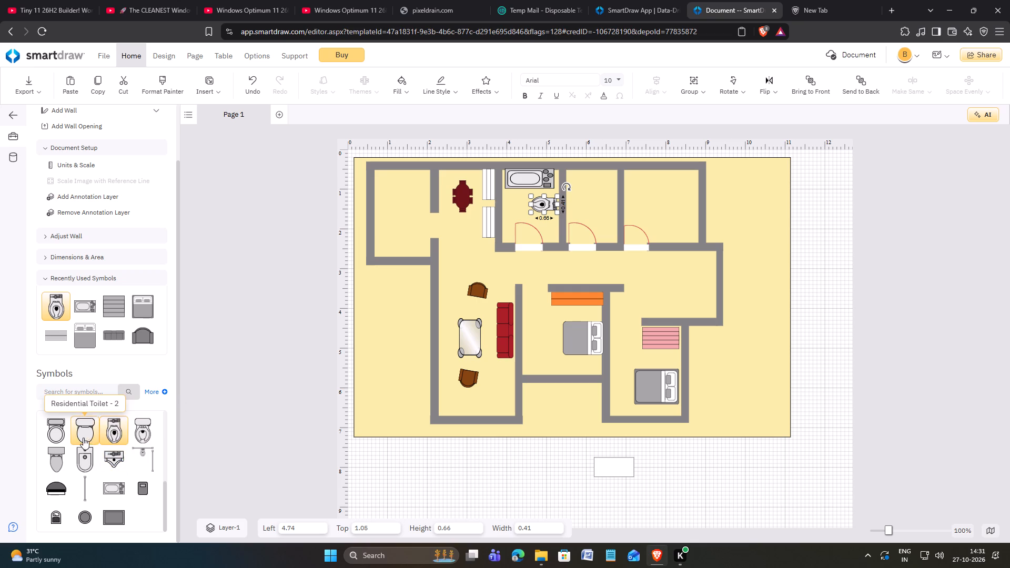
Insert the angled corner counter from the Countertops symbols below the floor plan and rotate it to 90°.
scroll(83, 441, up, 3)
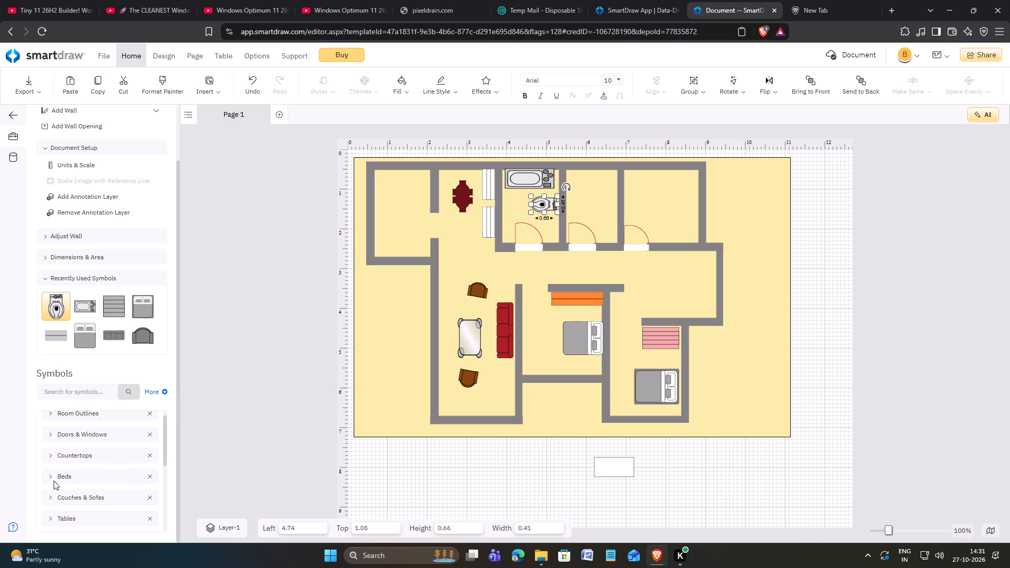
click(50, 458)
scroll(93, 479, down, 1)
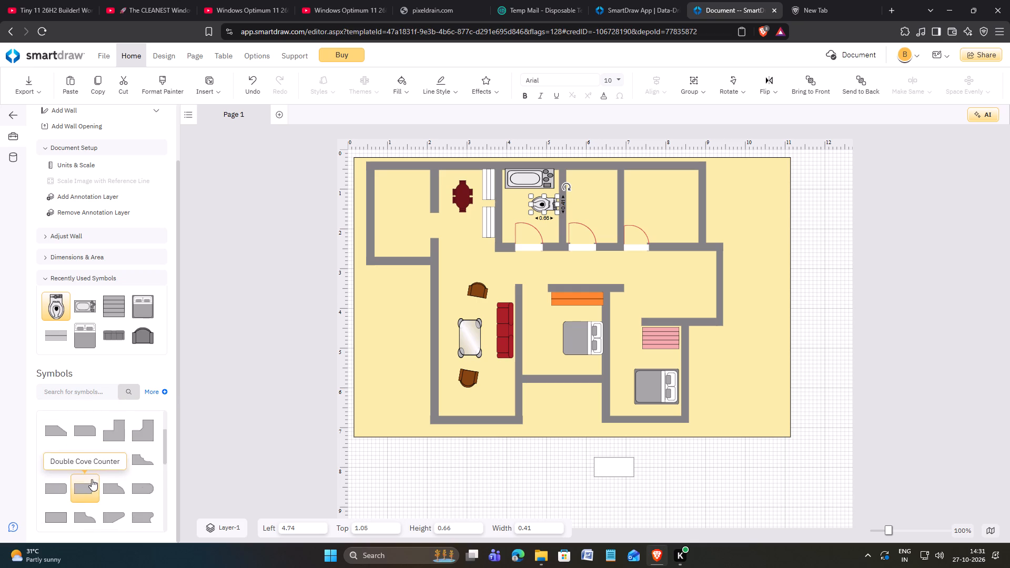
drag(61, 466, 230, 468)
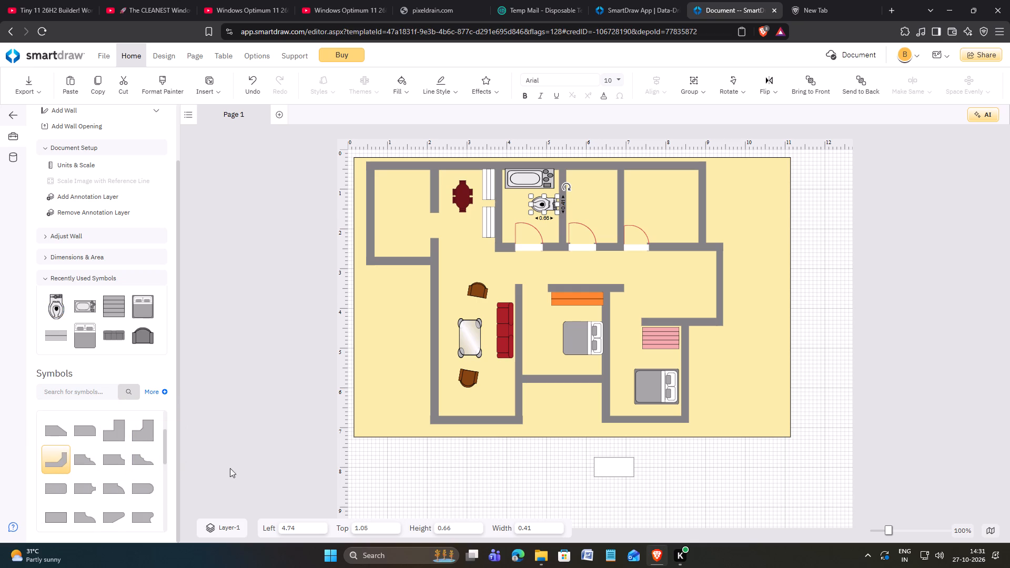
drag(230, 468, 476, 478)
drag(421, 434, 421, 433)
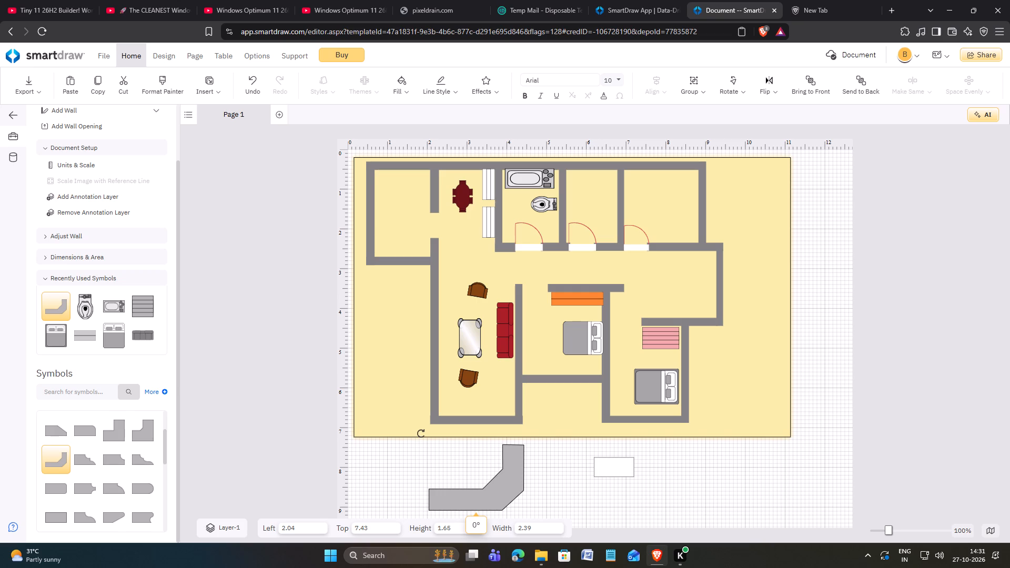
drag(421, 433, 477, 476)
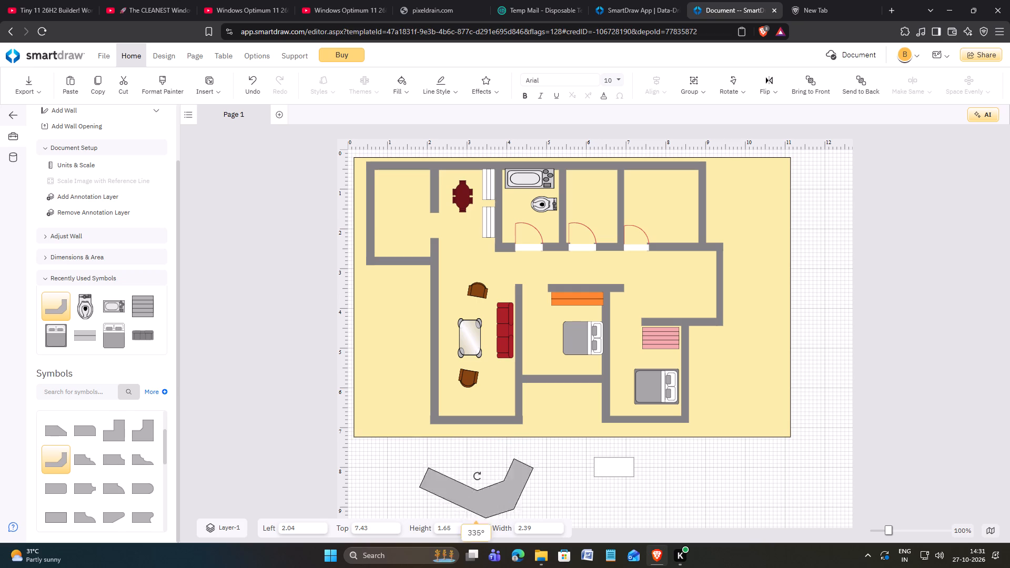
drag(477, 476, 472, 483)
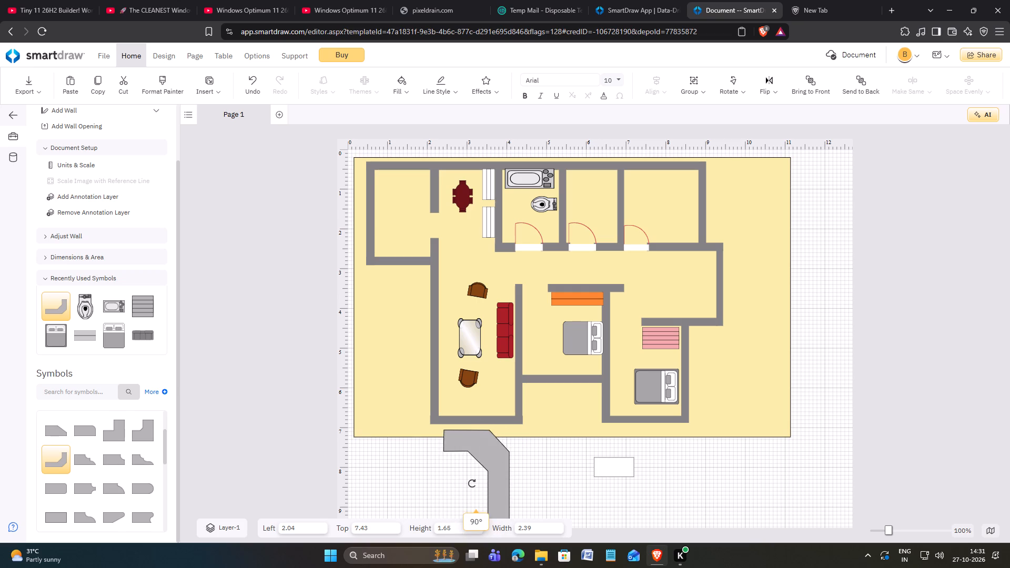
drag(472, 483, 470, 486)
Fit the corner counter into the top-right corner of the middle door room at left 5.51, top 0.48, sized 1.27 by 1.26.
drag(489, 457, 490, 454)
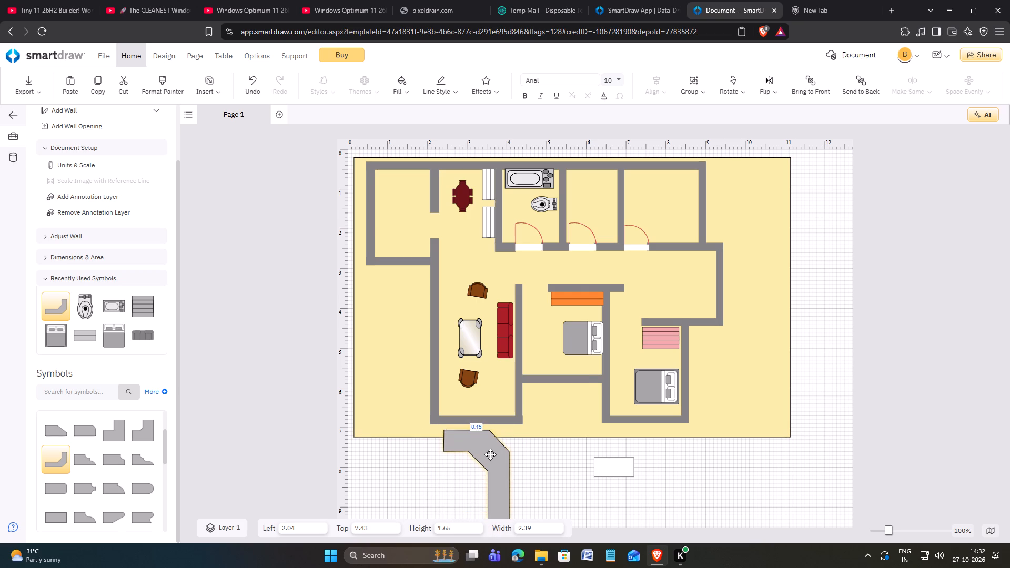
drag(490, 454, 601, 202)
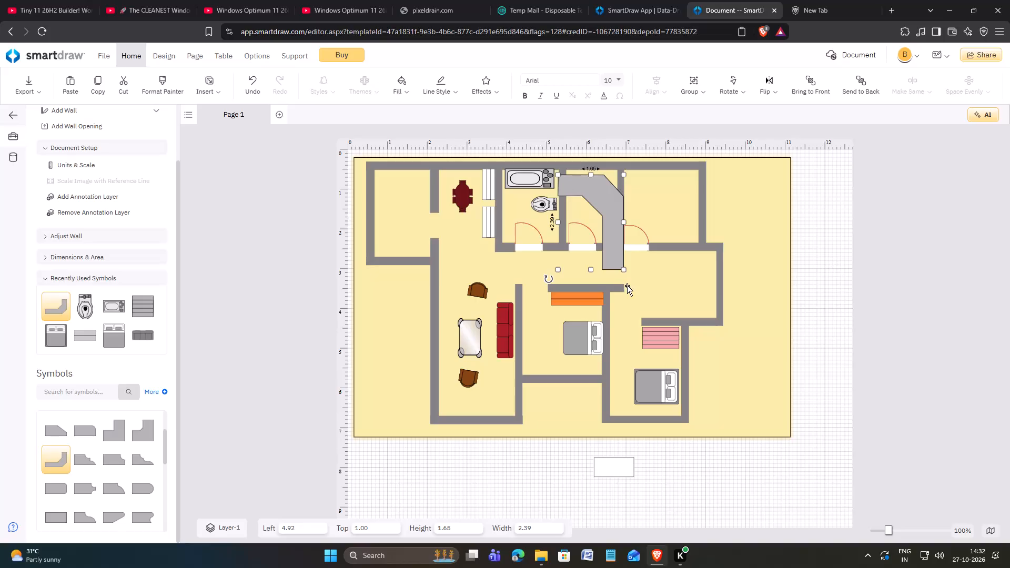
drag(625, 271, 601, 226)
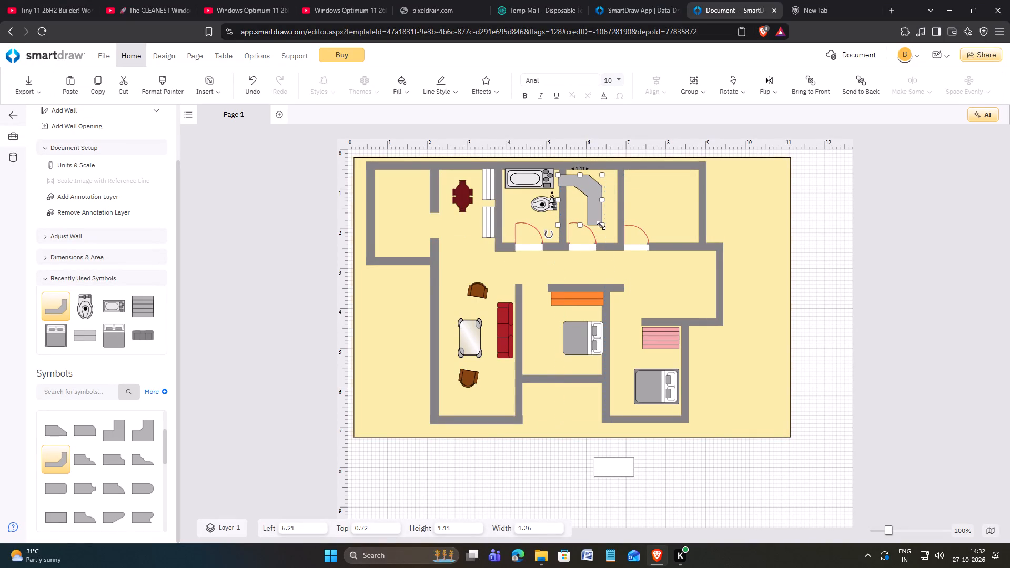
drag(592, 191, 606, 186)
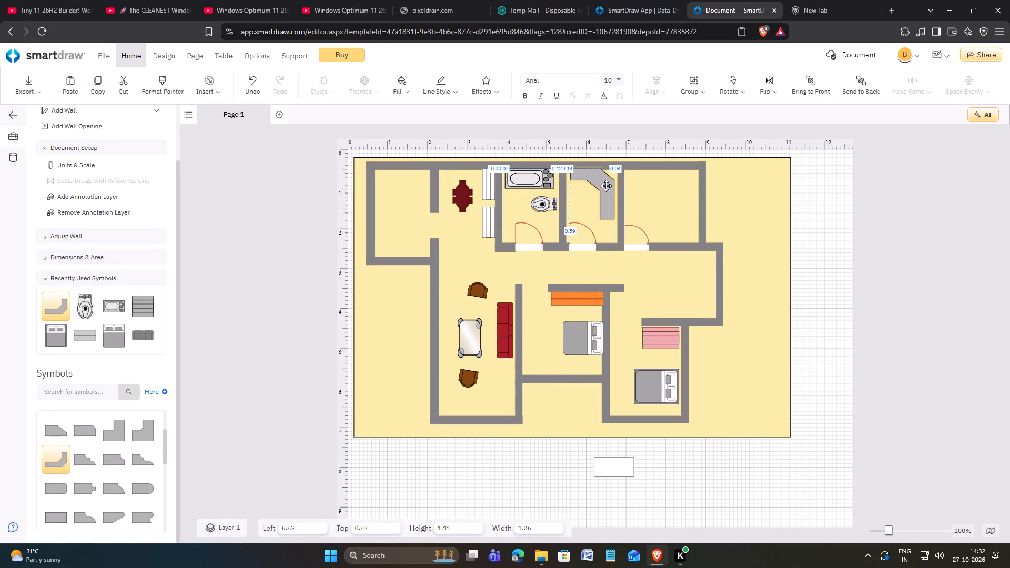
drag(606, 186, 608, 186)
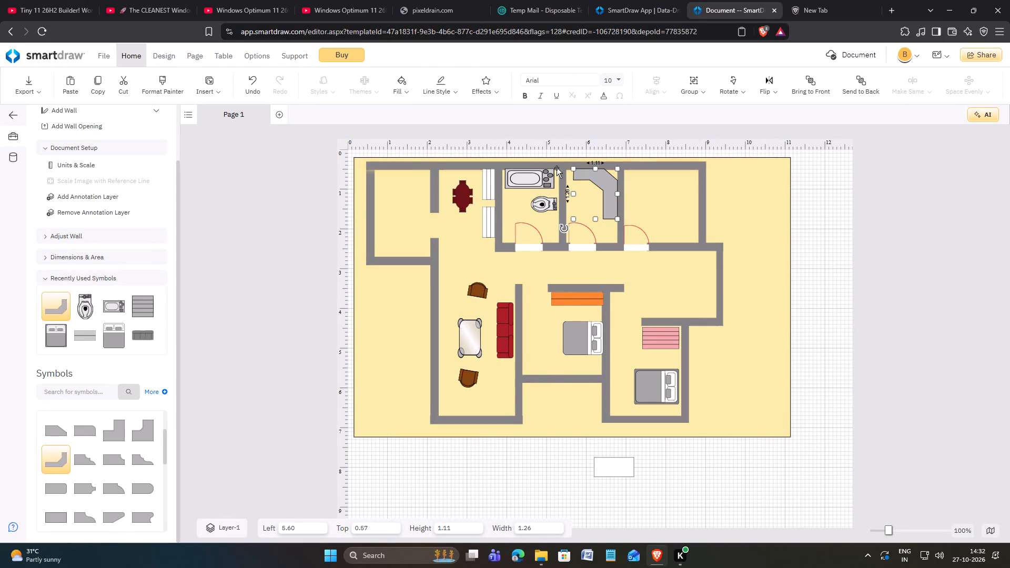
click(571, 195)
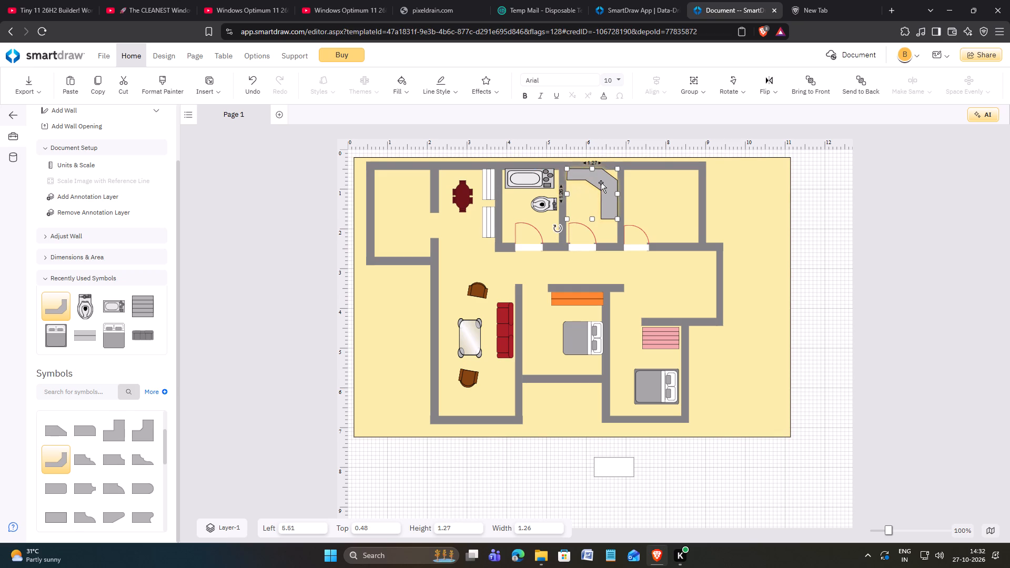
Fill the corner counter in the middle door room with light orange.
click(410, 95)
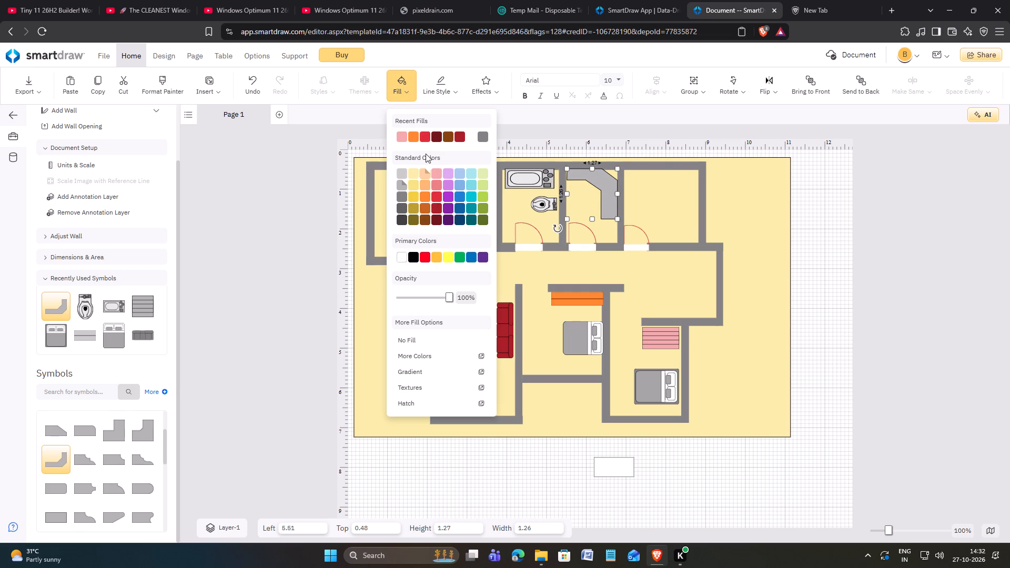
drag(423, 173, 423, 178)
click(425, 176)
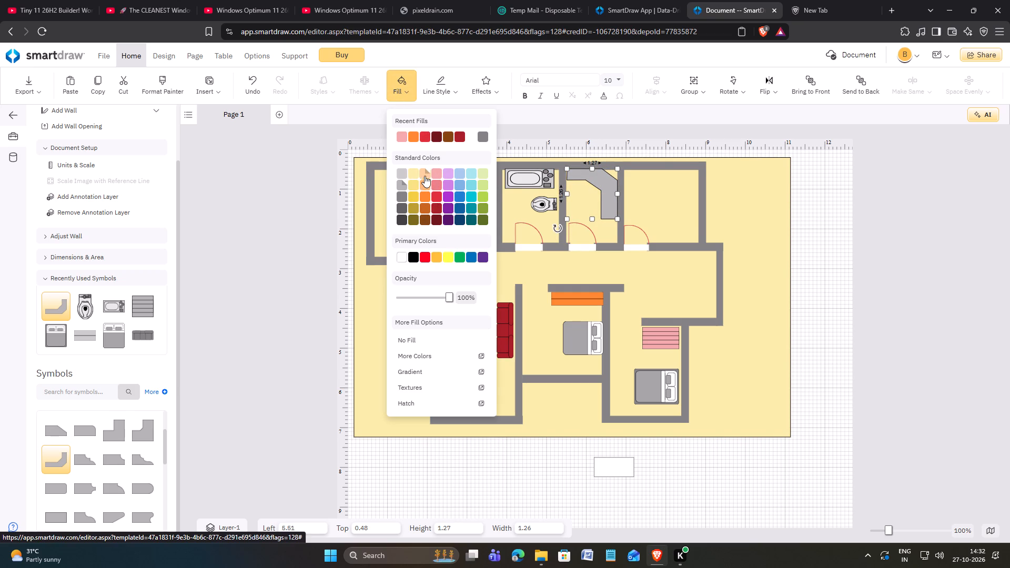
click(703, 463)
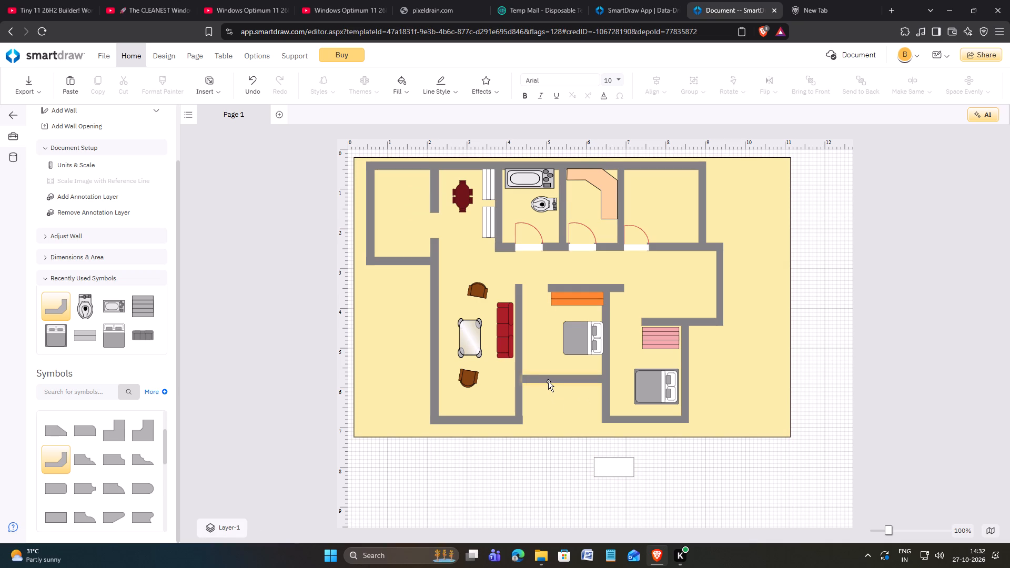
Insert a two-pillow bed from the Beds symbols below the floor plan at left 1.78, top 7.43.
scroll(83, 466, up, 2)
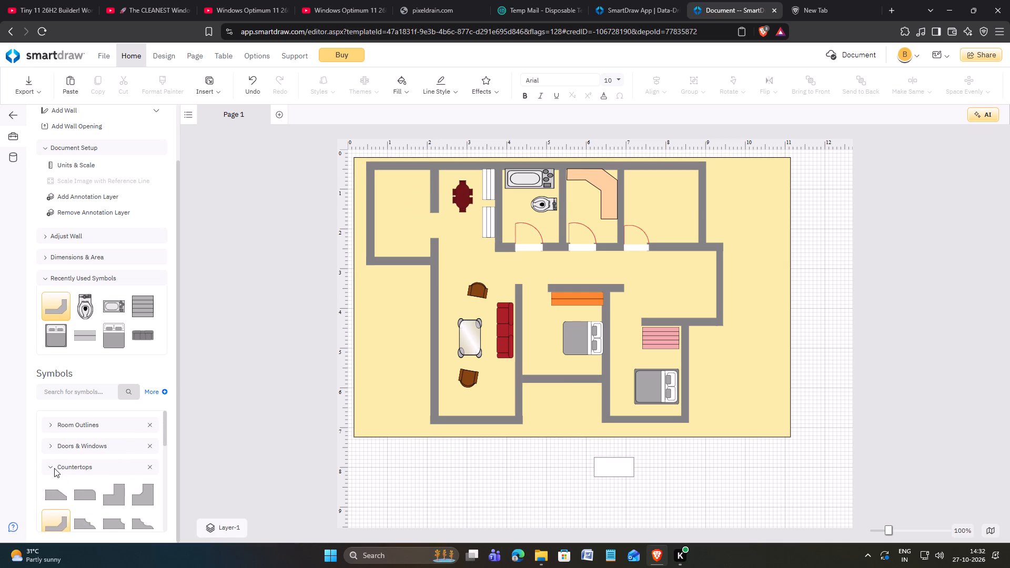
click(50, 468)
click(52, 488)
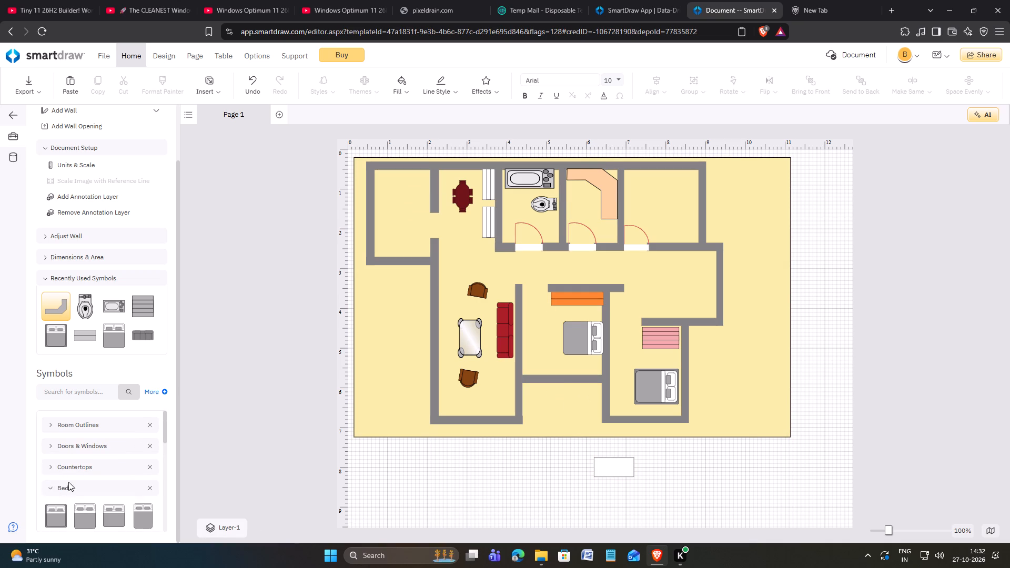
scroll(101, 476, down, 2)
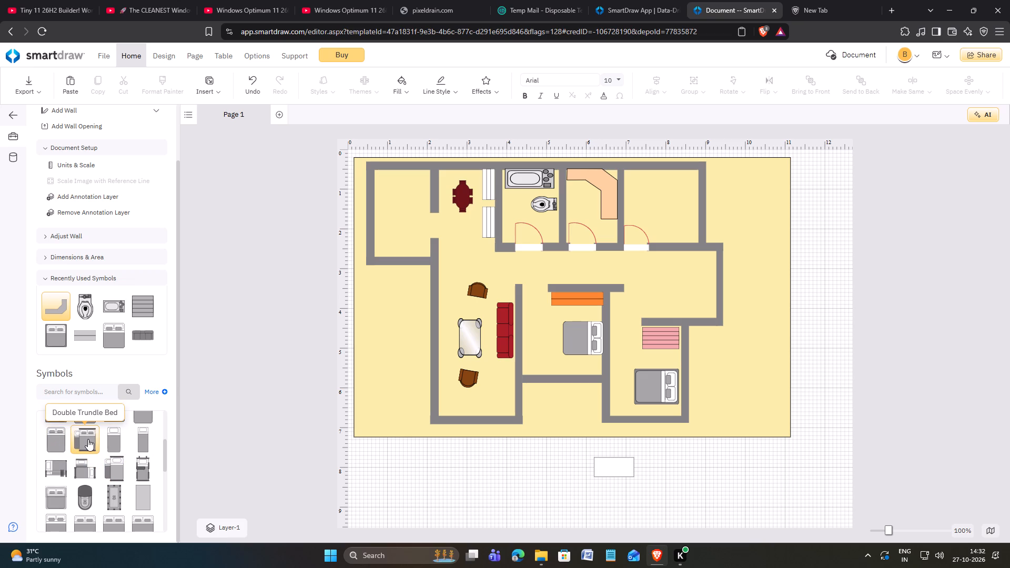
drag(60, 441, 445, 483)
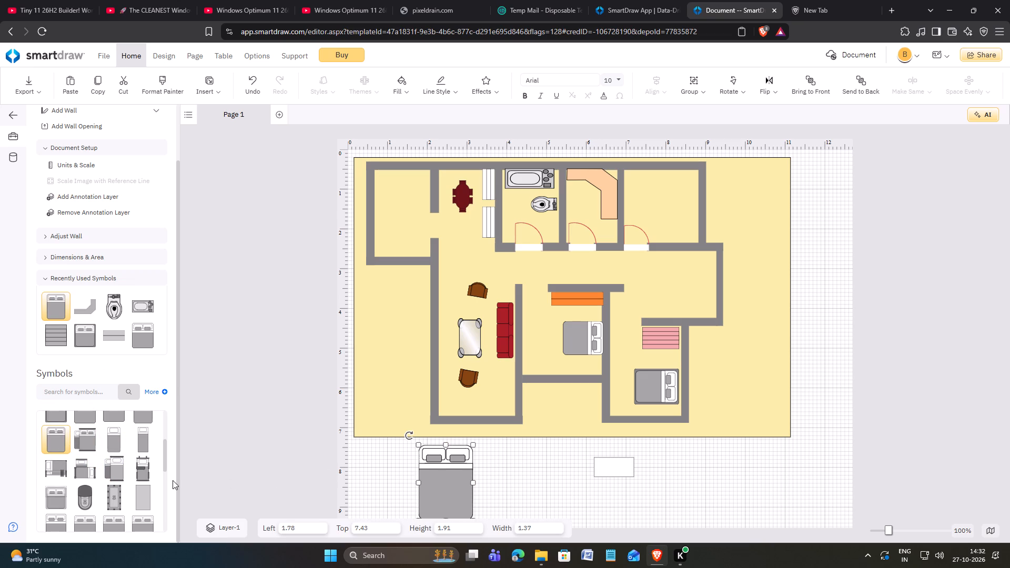
Shrink the new two-pillow bed to height 1.22 and width 1.05 and move it into the top-right room.
drag(474, 444, 460, 471)
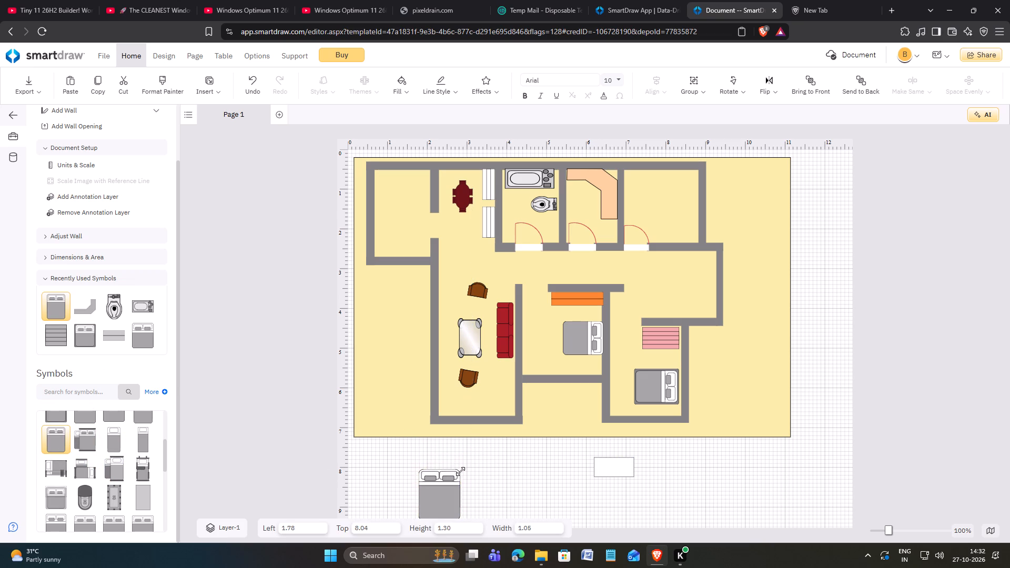
drag(460, 471, 460, 472)
drag(441, 496, 672, 201)
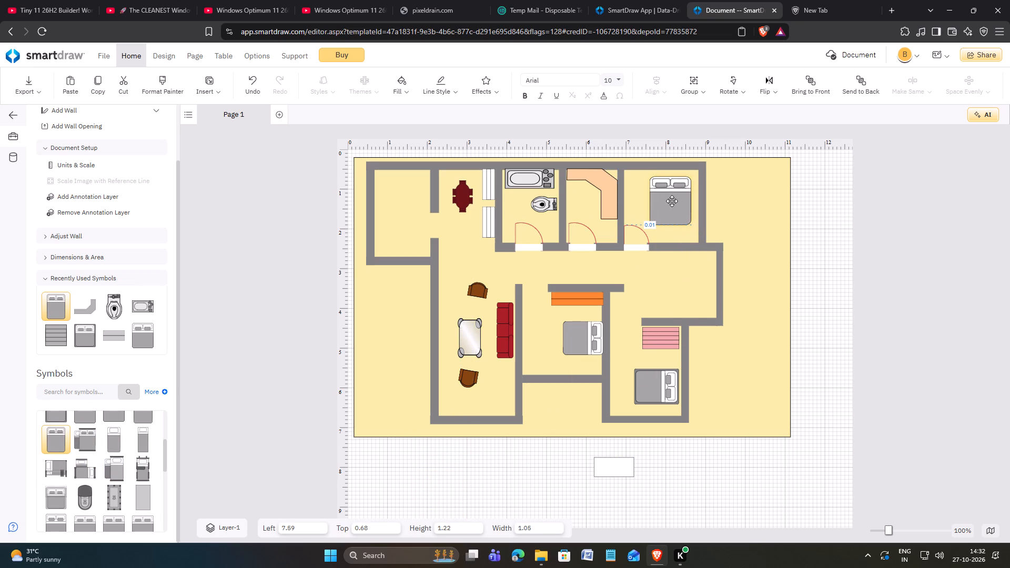
drag(672, 201, 670, 201)
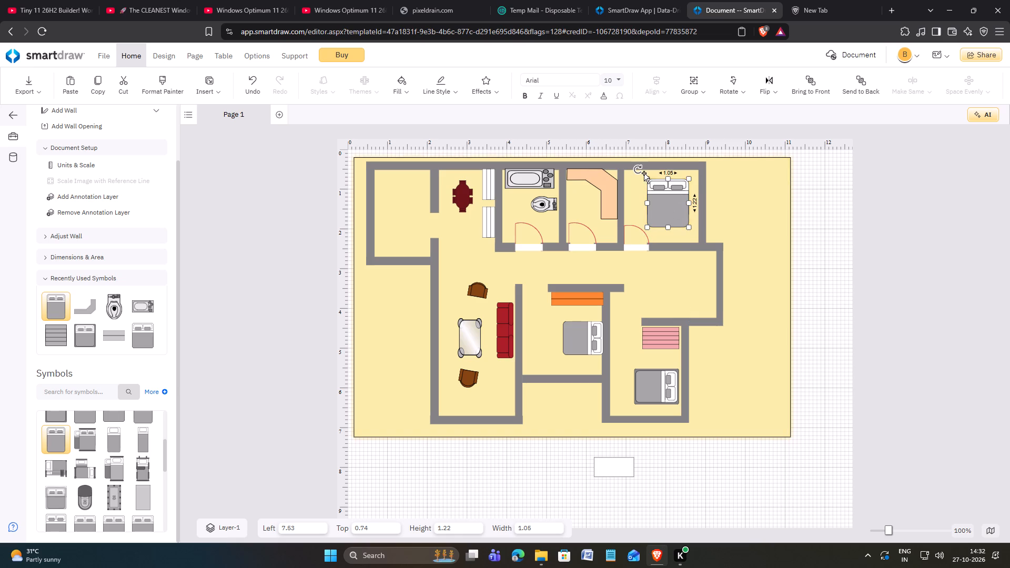
Rotate the bed so its pillows face the room's right wall, narrow it to 0.95 and place it at left 7.73, top 0.45.
drag(637, 173, 716, 146)
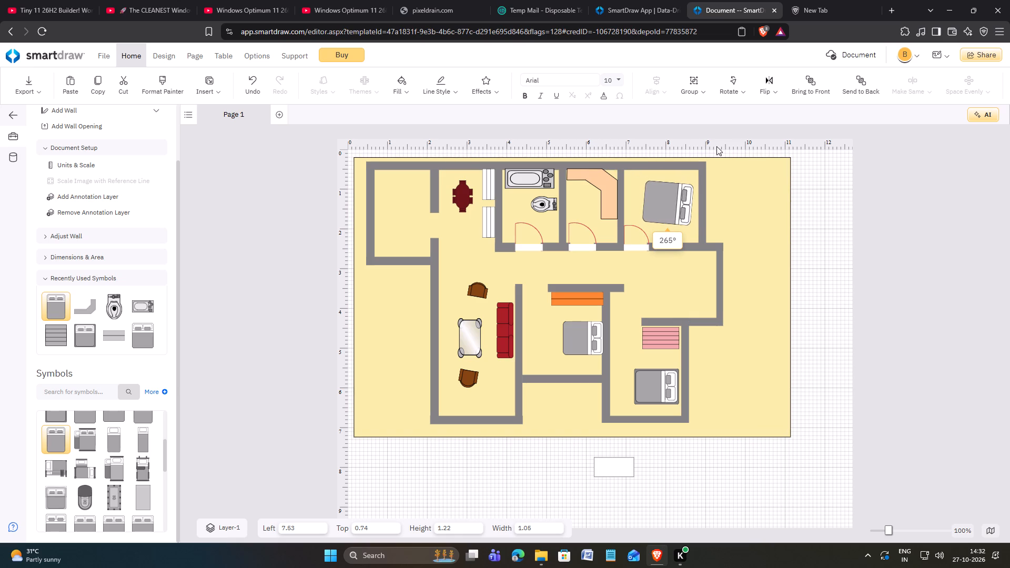
drag(716, 146, 713, 140)
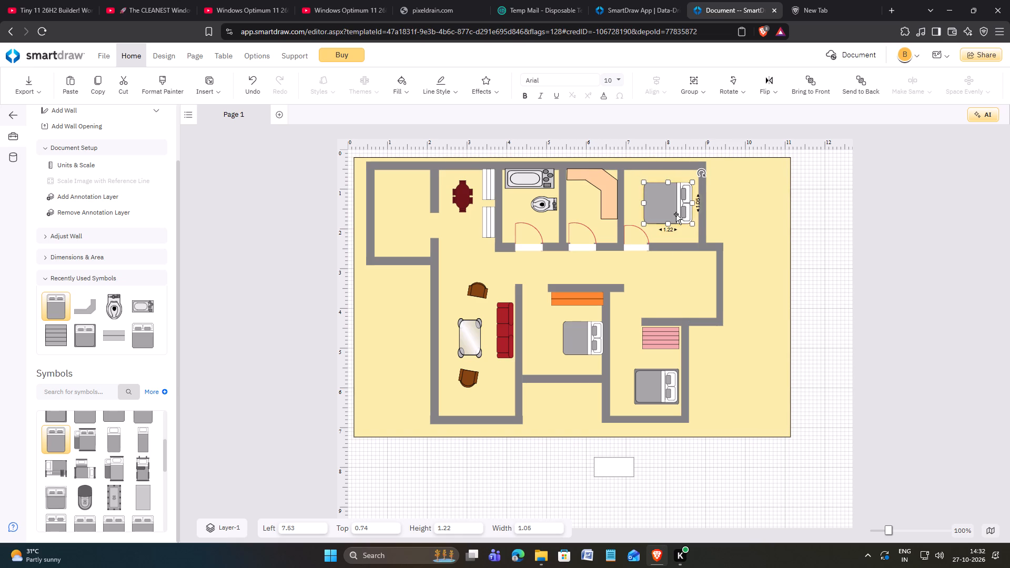
drag(665, 206, 670, 193)
click(675, 171)
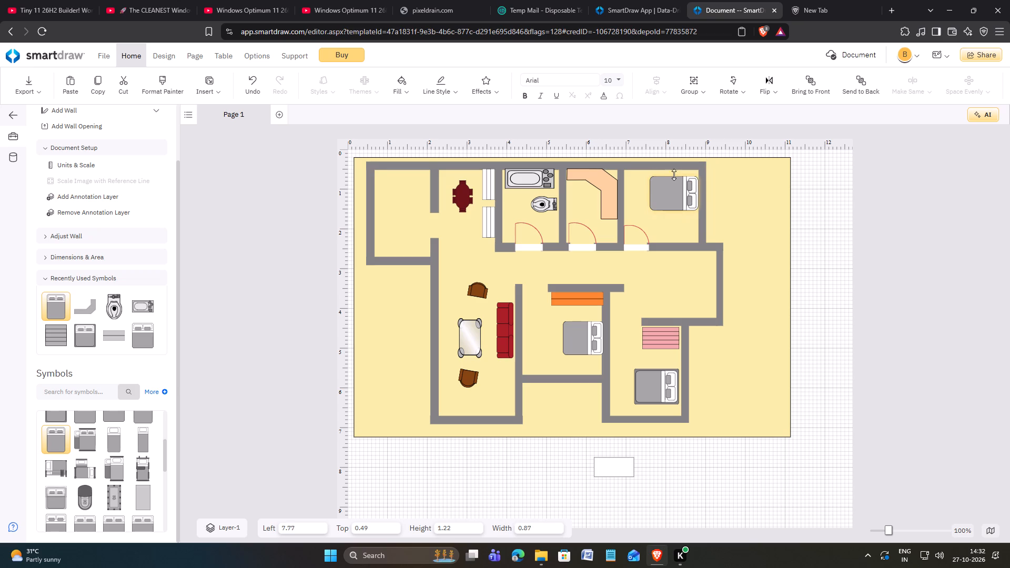
Fill the bed in the top-right room with orange.
click(411, 96)
click(425, 199)
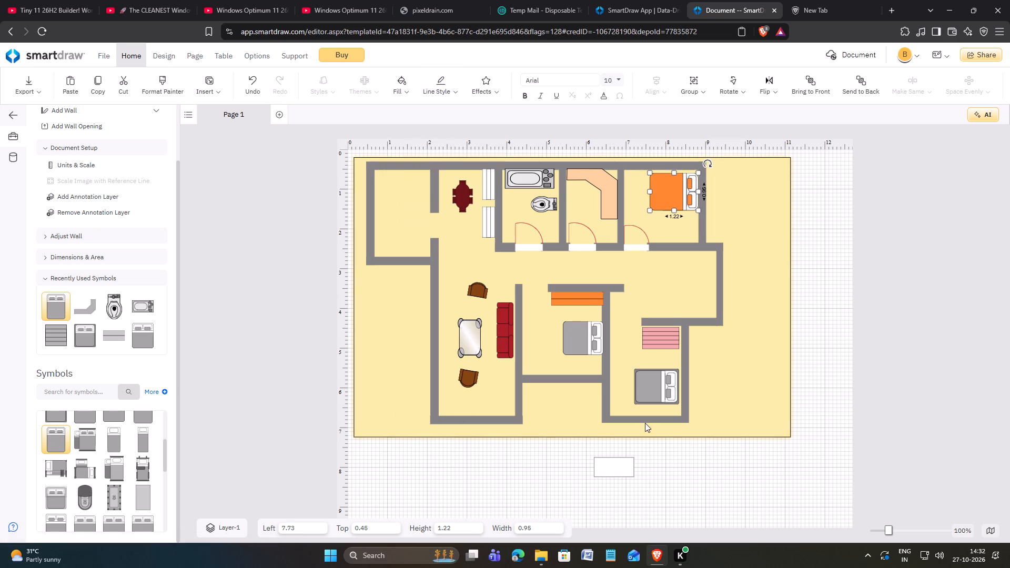
click(722, 485)
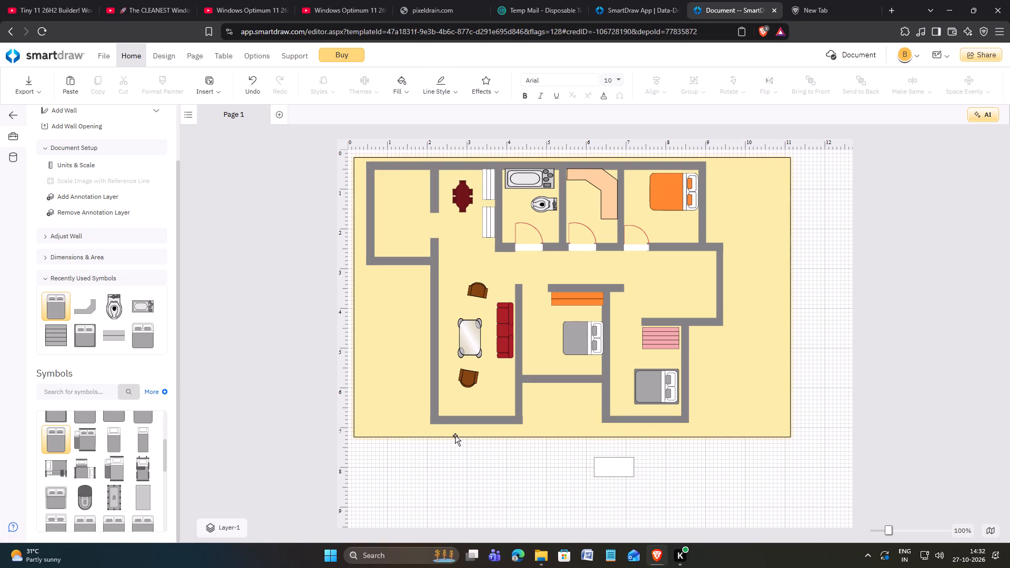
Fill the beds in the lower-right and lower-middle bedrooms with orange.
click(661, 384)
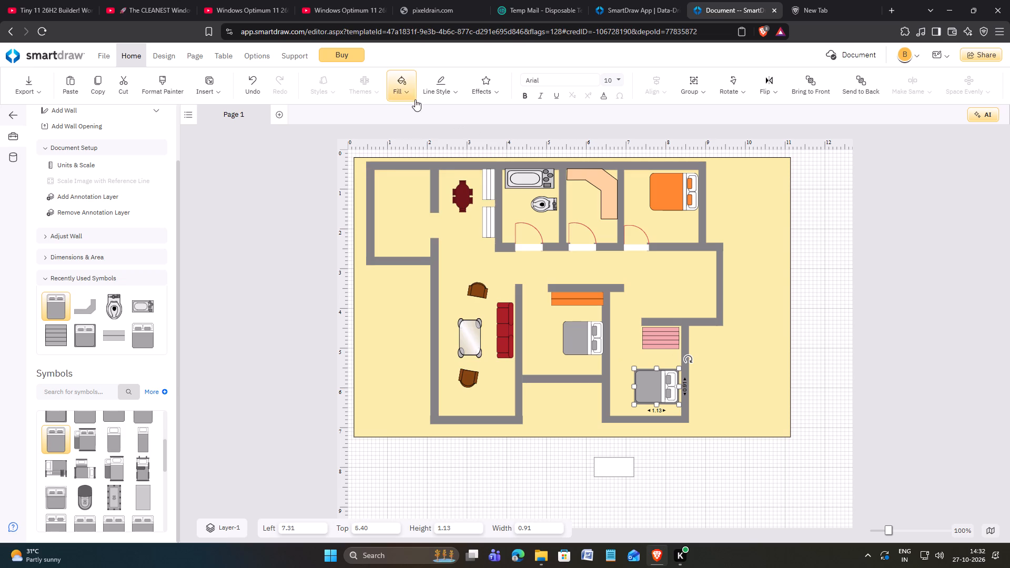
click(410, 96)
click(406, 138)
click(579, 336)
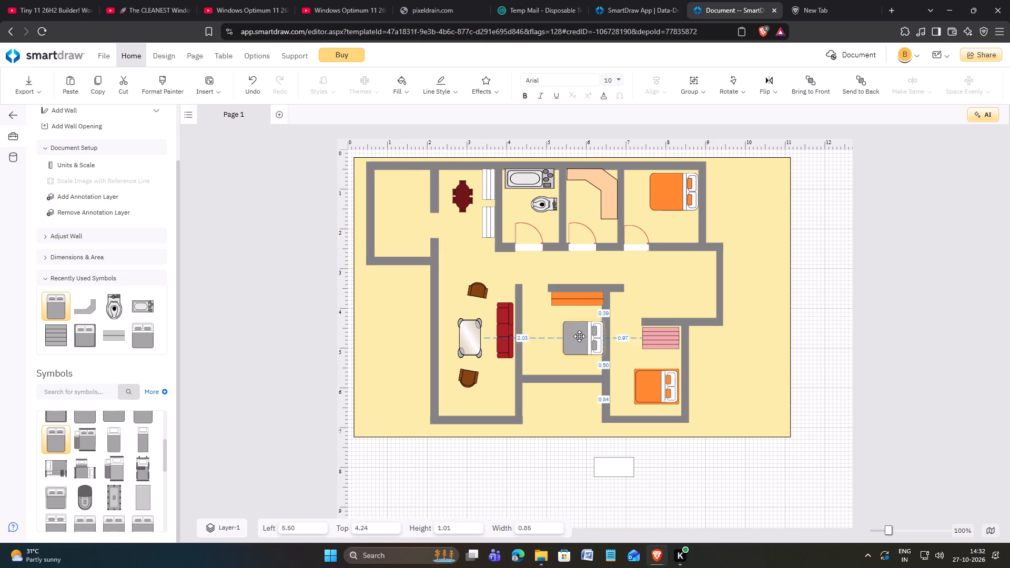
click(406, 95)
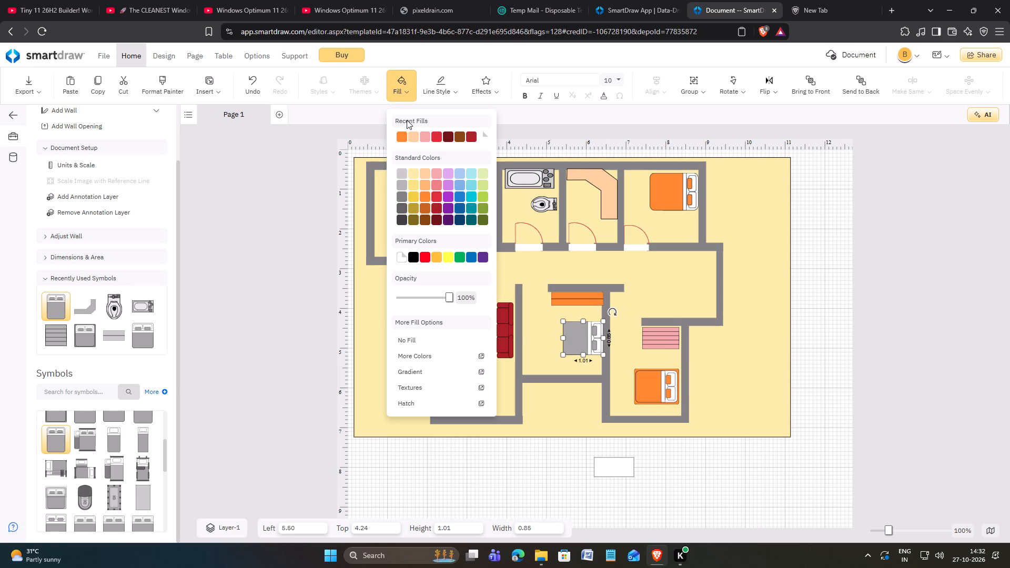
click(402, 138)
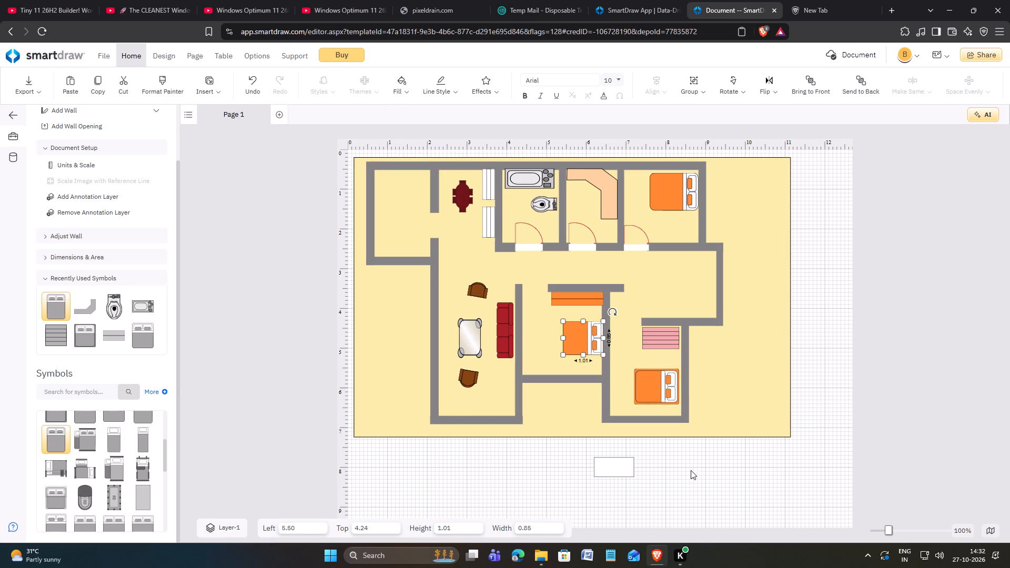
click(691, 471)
Fill the bed in the lower-middle bedroom with dark red.
click(581, 347)
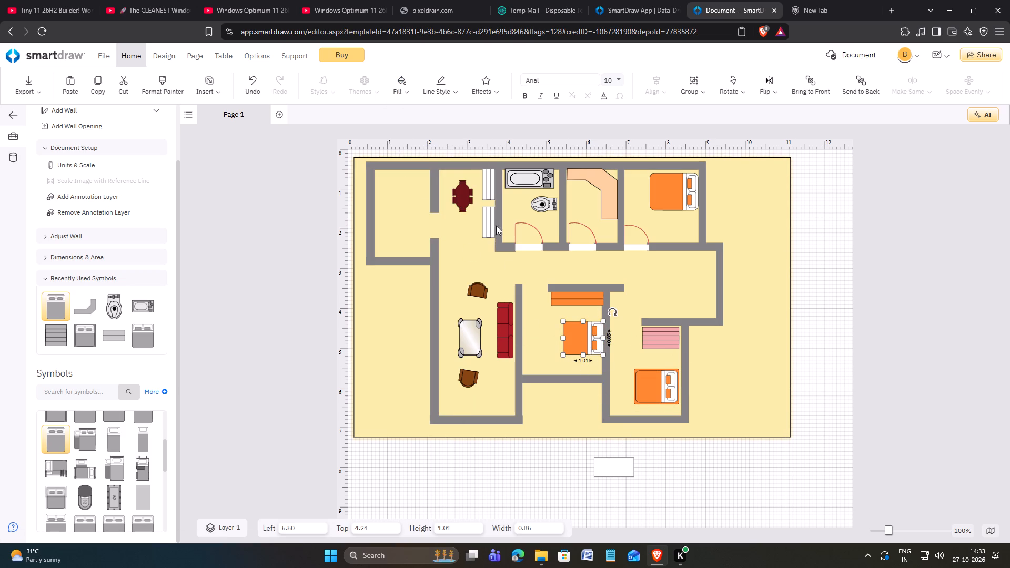
click(406, 96)
click(432, 216)
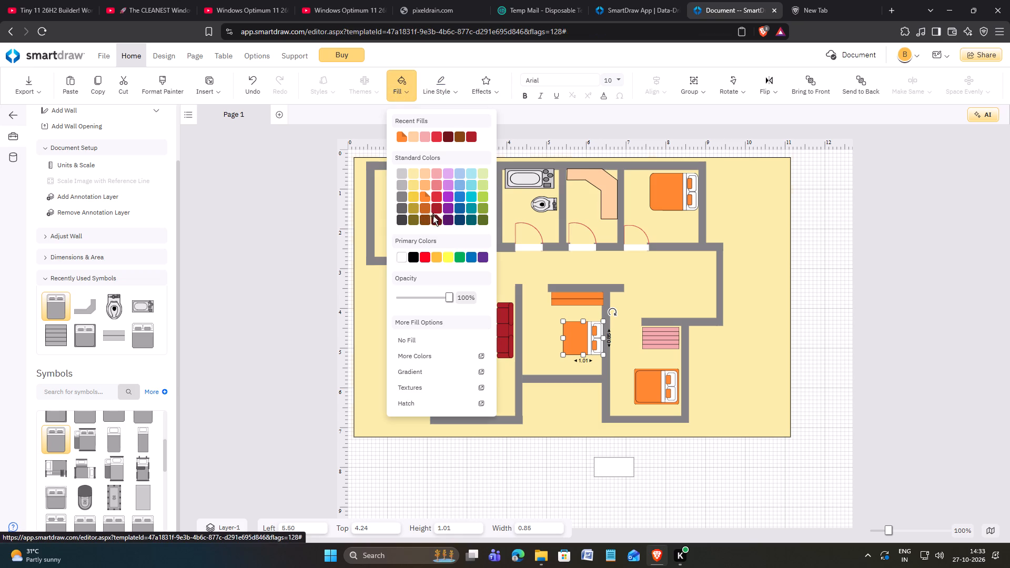
click(732, 474)
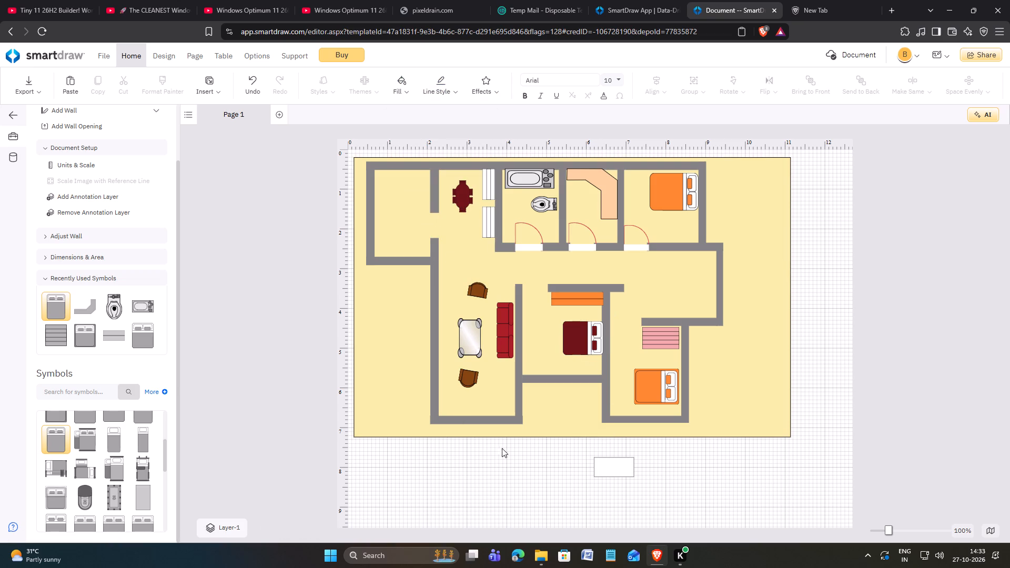
Fill the bed in the lower-right bedroom with dark purple.
click(651, 384)
click(406, 92)
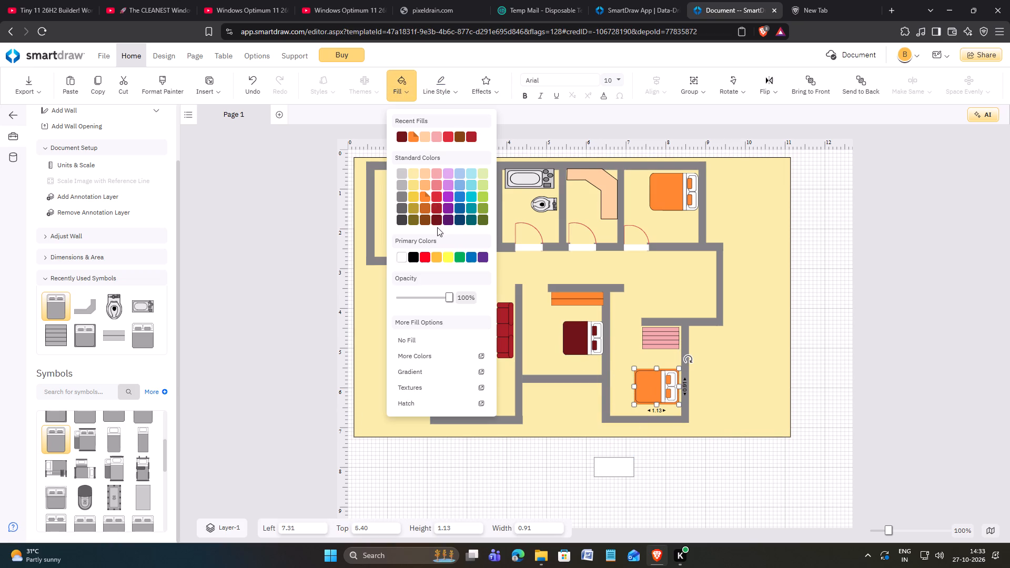
click(448, 218)
click(740, 473)
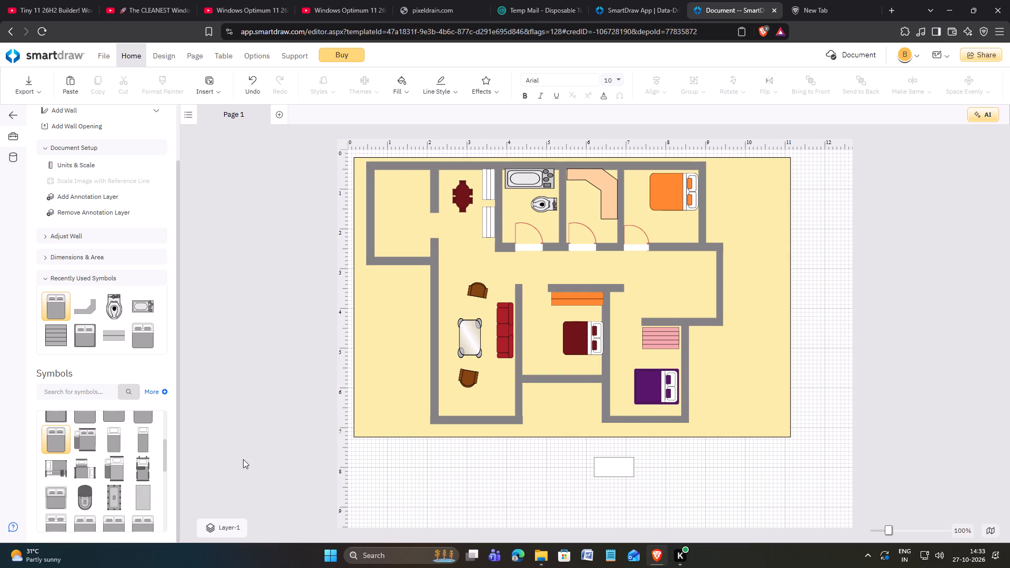
Insert a Rectangle Table - 6' from the Tables symbols below the floor plan and resize it to width 1.14, height 0.39.
scroll(96, 466, up, 2)
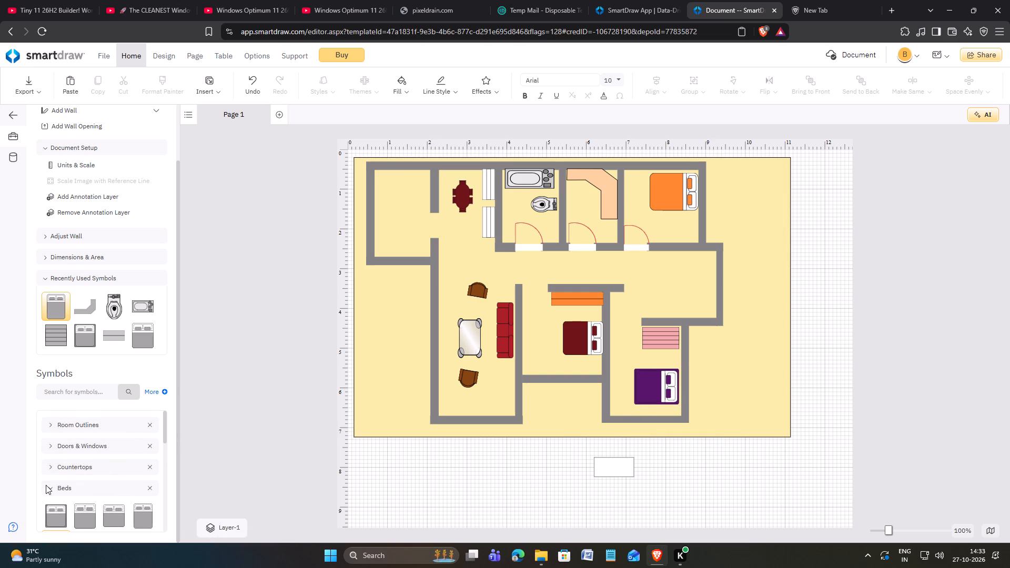
click(52, 489)
scroll(73, 494, down, 2)
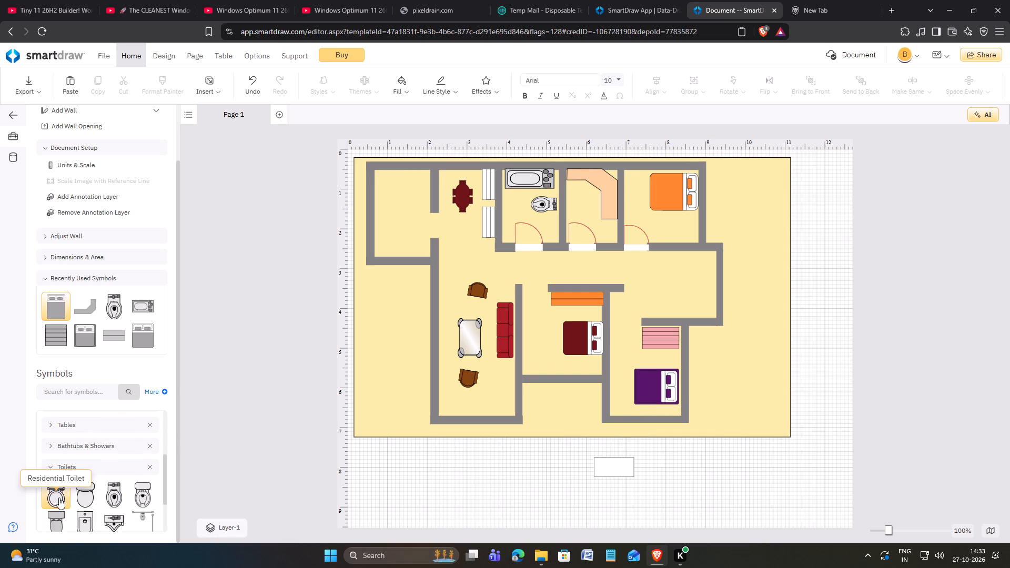
click(50, 430)
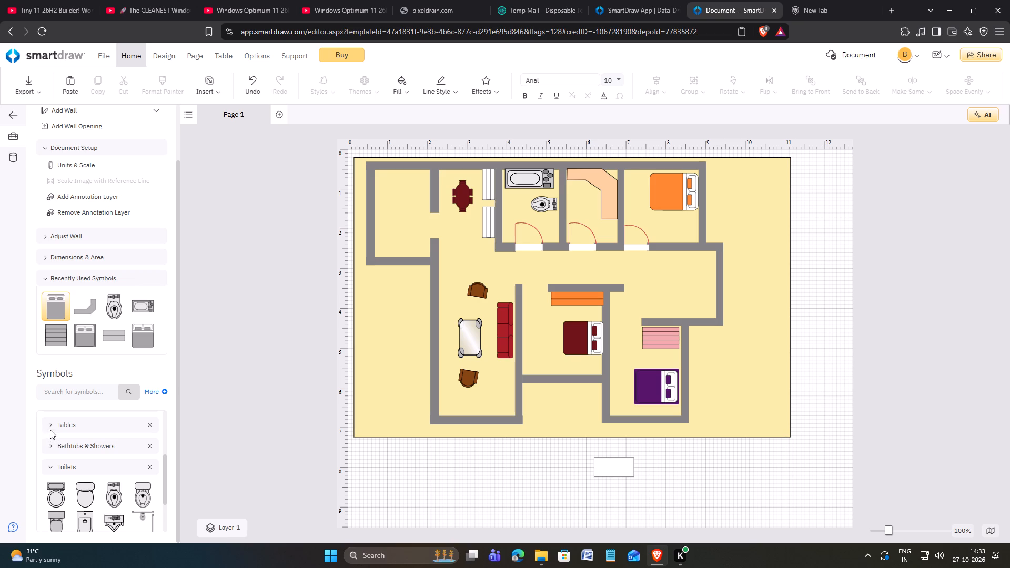
click(49, 426)
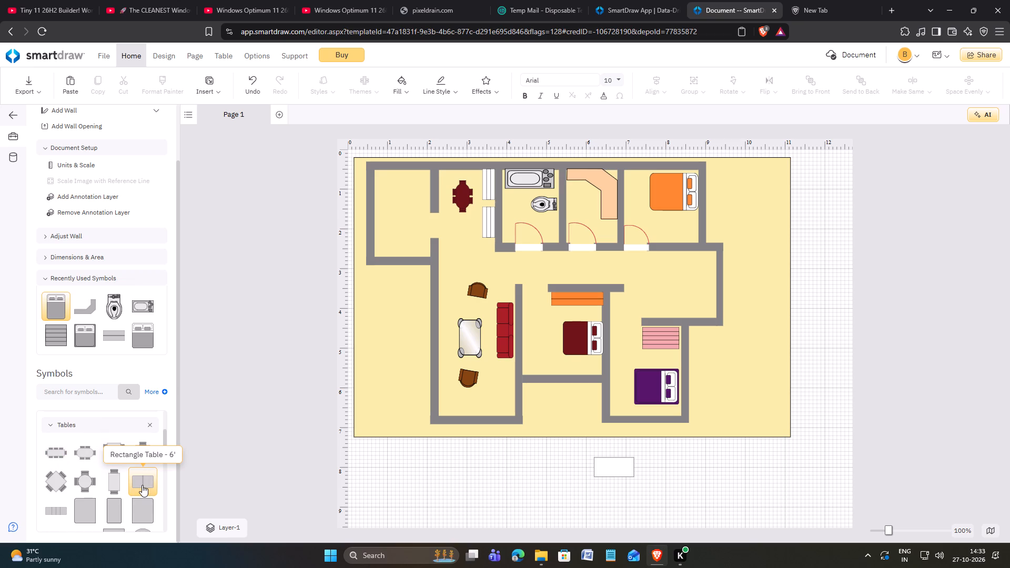
drag(142, 485, 466, 470)
drag(146, 479, 147, 480)
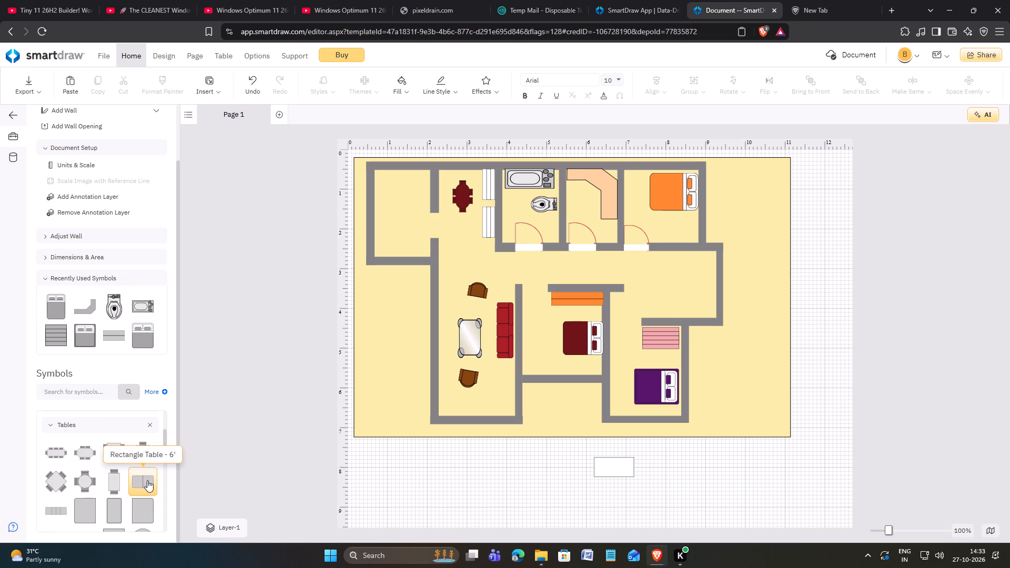
drag(147, 480, 423, 481)
drag(459, 458, 427, 479)
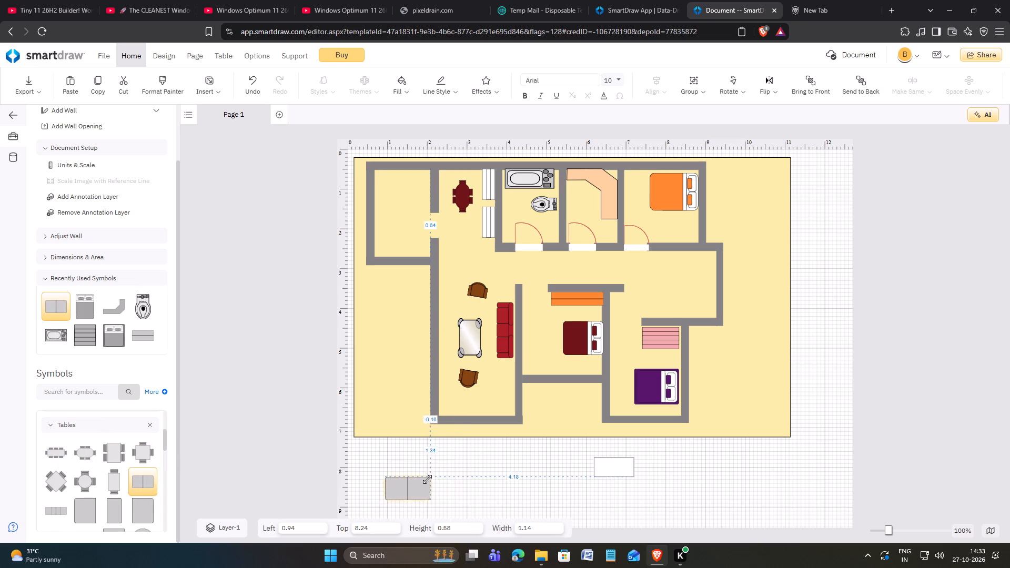
drag(427, 479, 428, 484)
Fill the rectangle table with dark blue and place it below the orange bed at left 7.68, top 1.97.
click(397, 88)
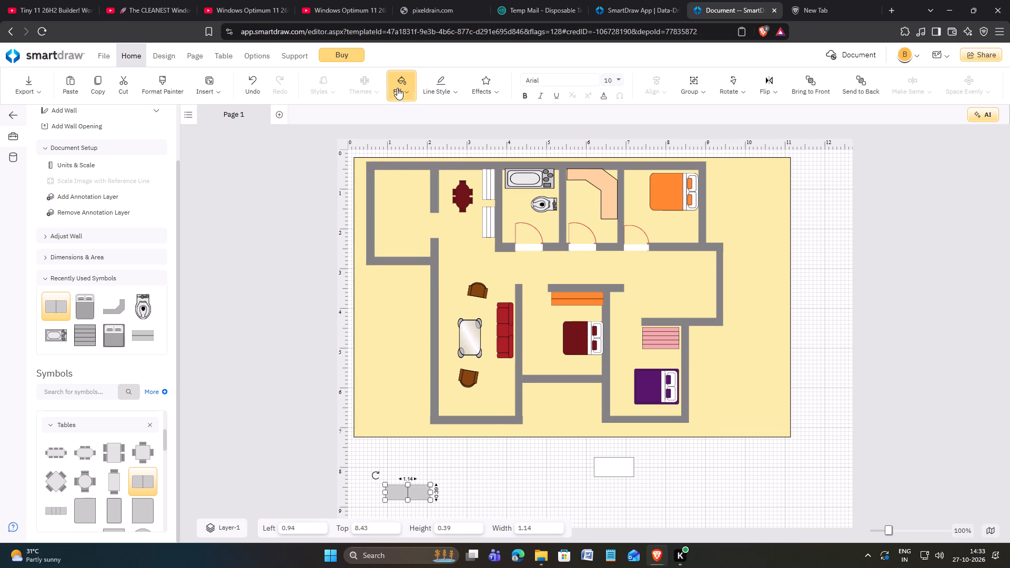
click(457, 206)
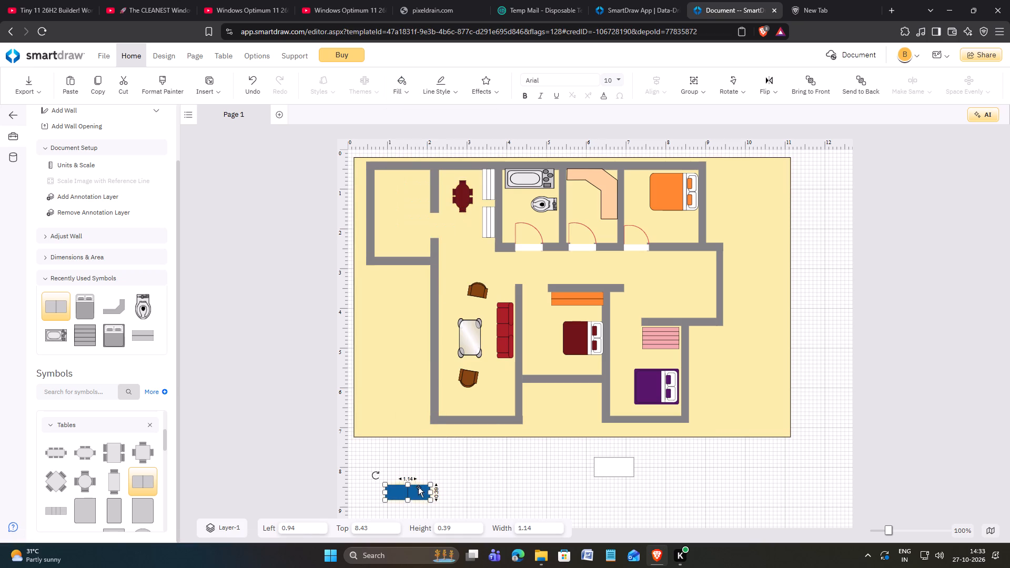
drag(413, 492, 680, 236)
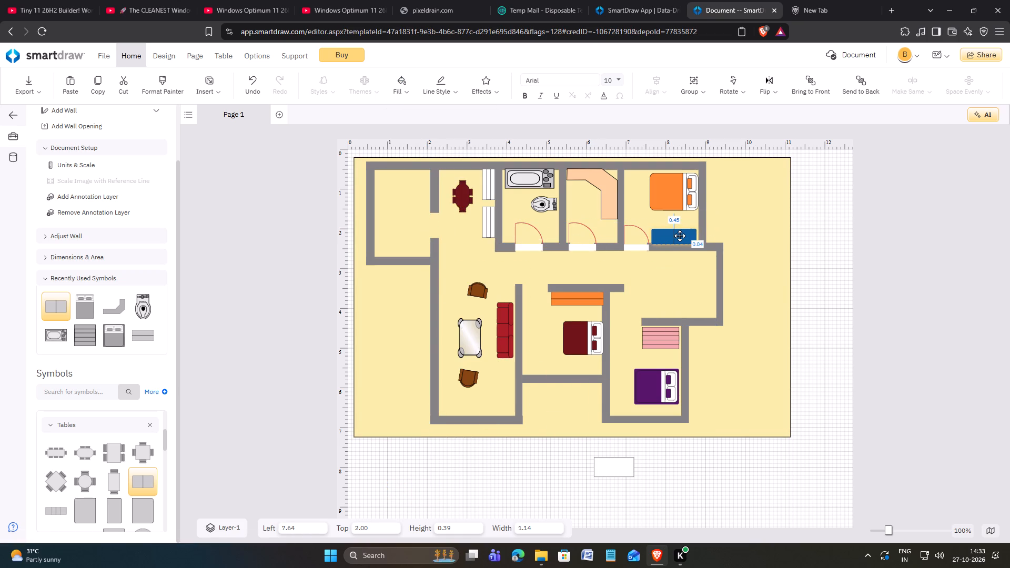
drag(680, 236, 682, 234)
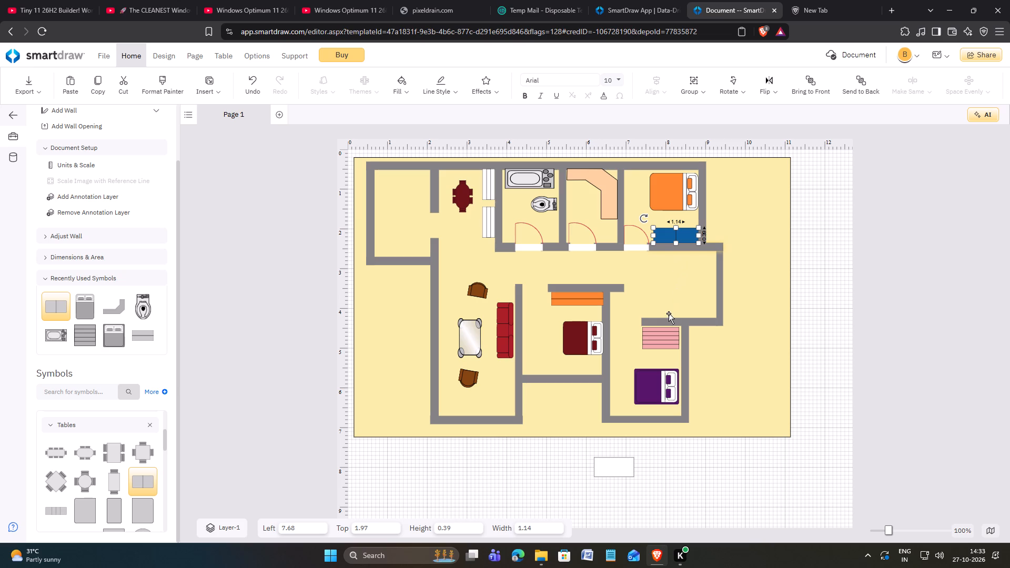
Insert a round-ended bathtub from the Bathtubs & Showers symbols below the floor plan and shrink it to height 0.96, width 0.43.
click(50, 425)
scroll(87, 464, down, 1)
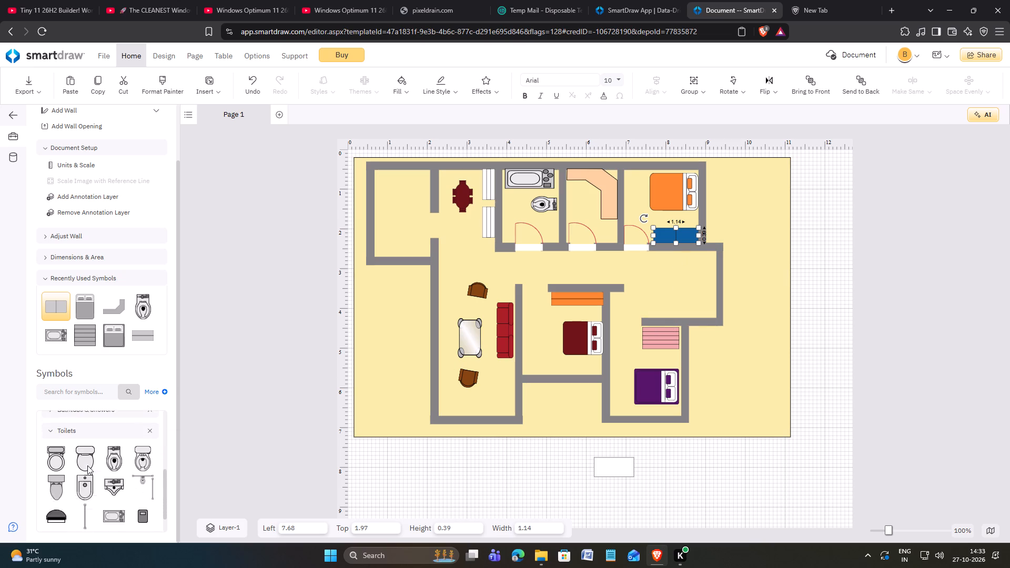
scroll(83, 474, down, 2)
scroll(107, 453, up, 1)
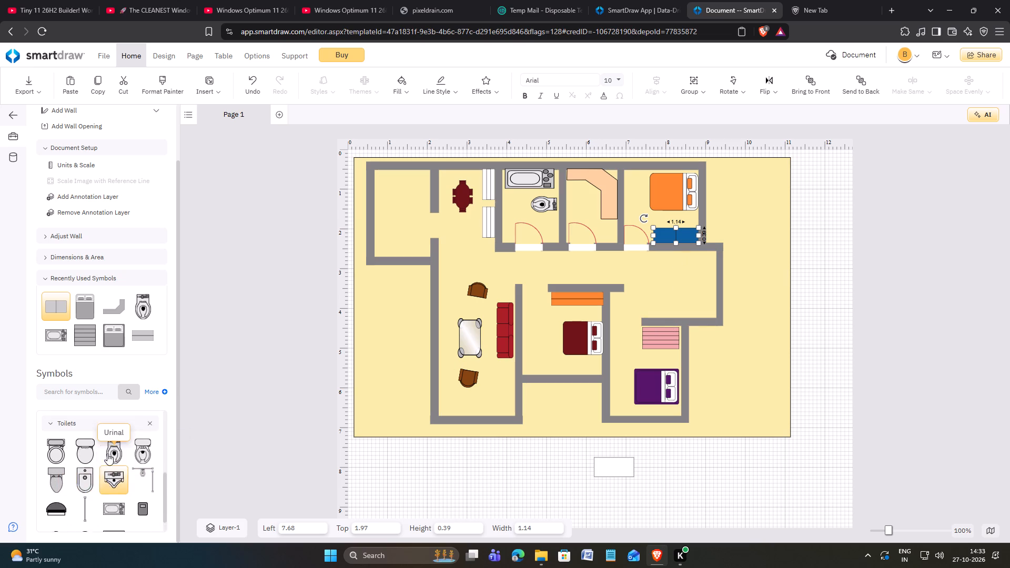
scroll(107, 453, up, 1)
click(52, 490)
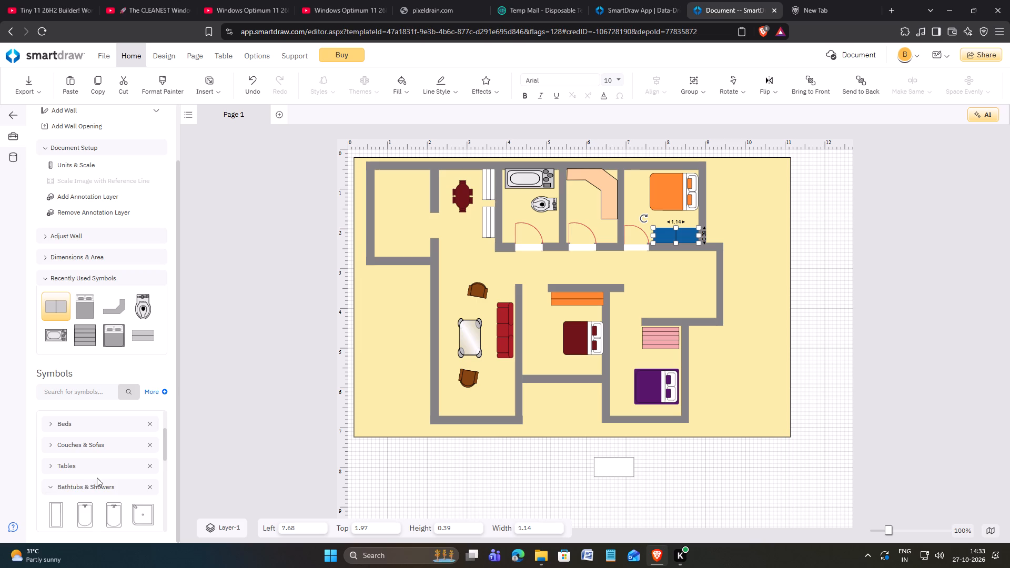
scroll(97, 478, down, 1)
drag(59, 466, 510, 477)
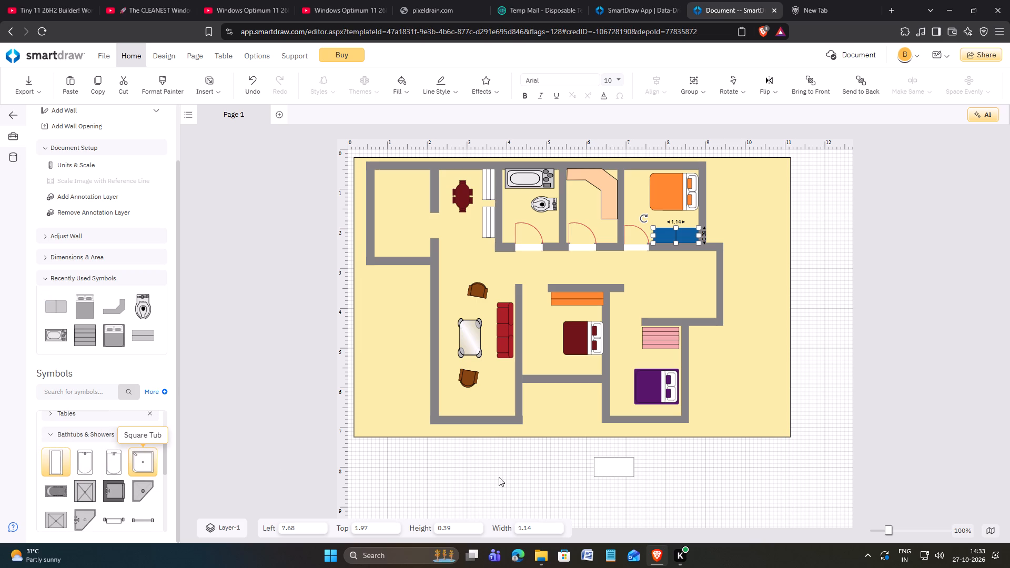
drag(81, 463, 193, 486)
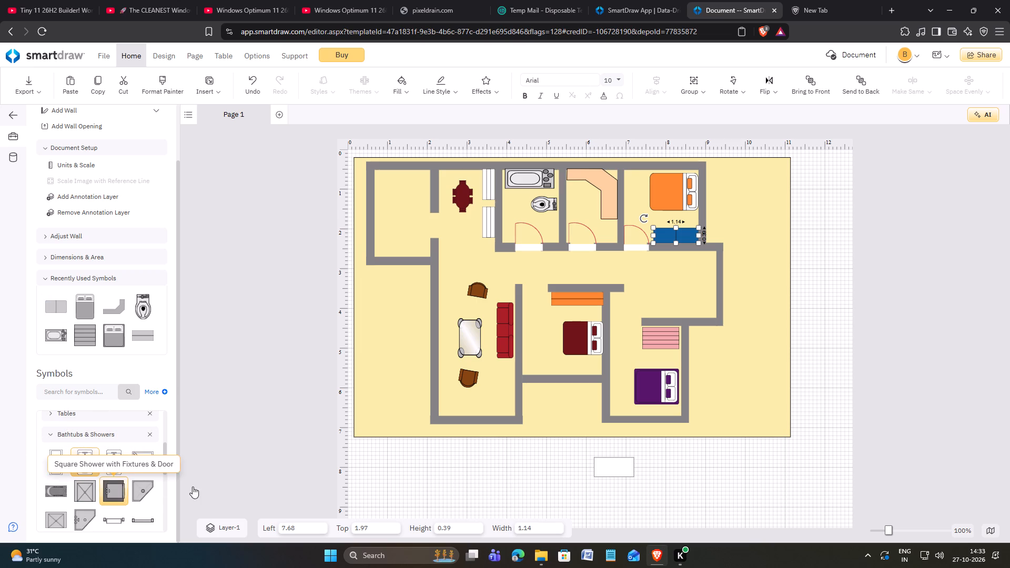
drag(193, 486, 435, 478)
drag(453, 448, 453, 449)
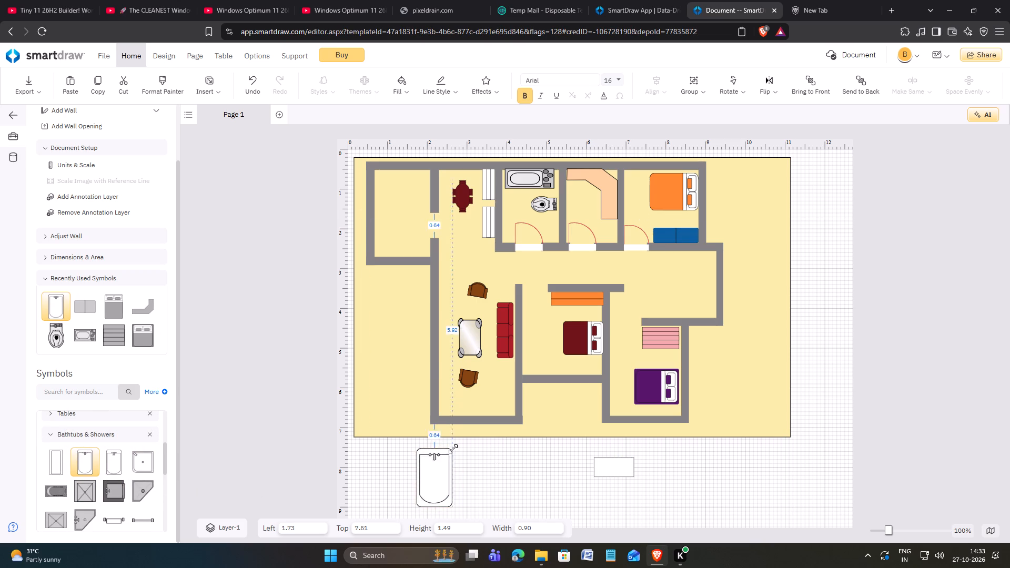
drag(453, 449, 433, 469)
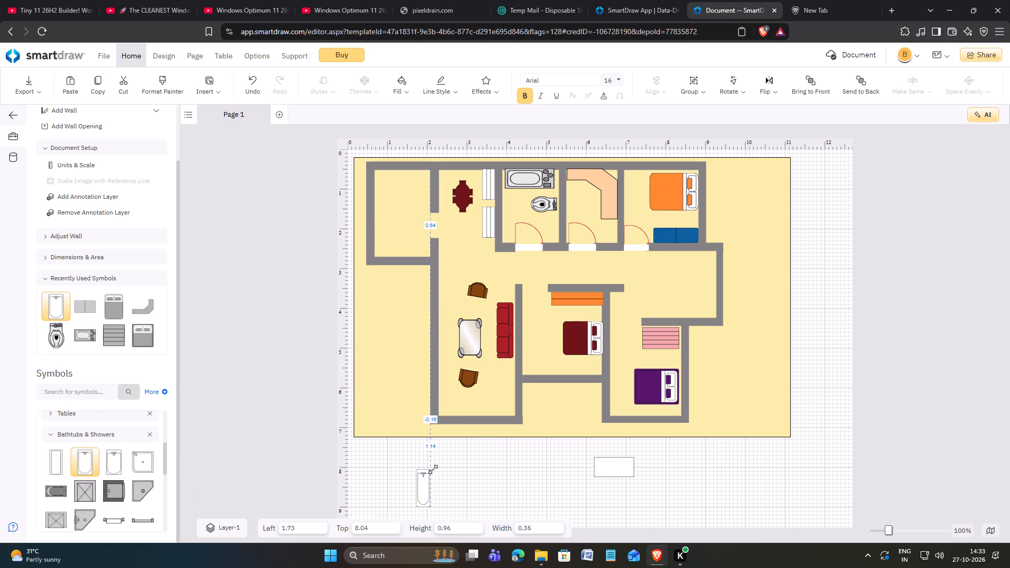
drag(433, 469, 434, 469)
Move the bathtub into the small room at the plan's right edge, against its outer wall at left 8.83, top 2.62.
drag(427, 484, 723, 269)
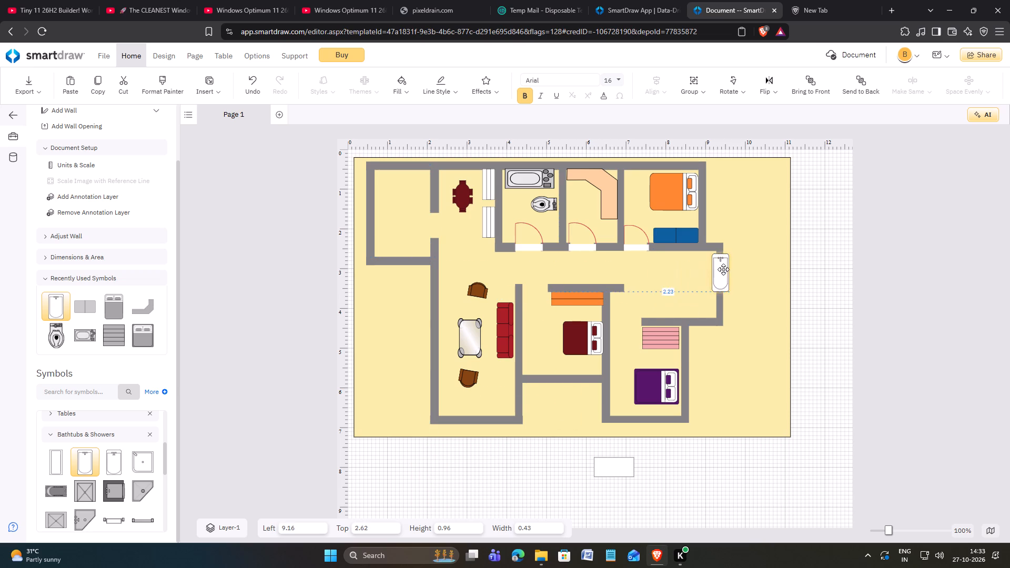
drag(723, 269, 709, 268)
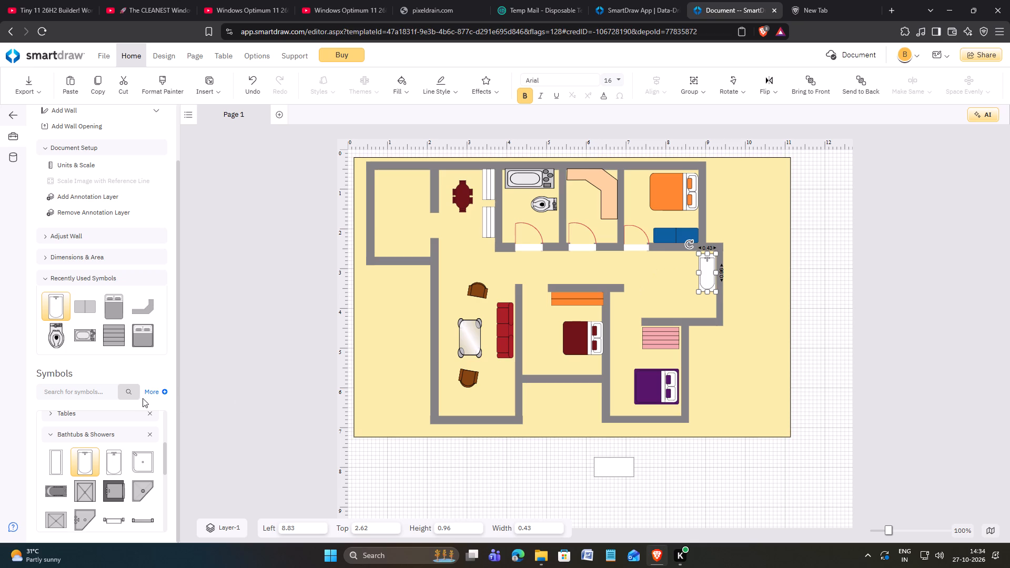
Add a blue rectangle shape beside the bathtub, height 0.95, and narrow it into a strip of width 0.18.
scroll(120, 442, up, 6)
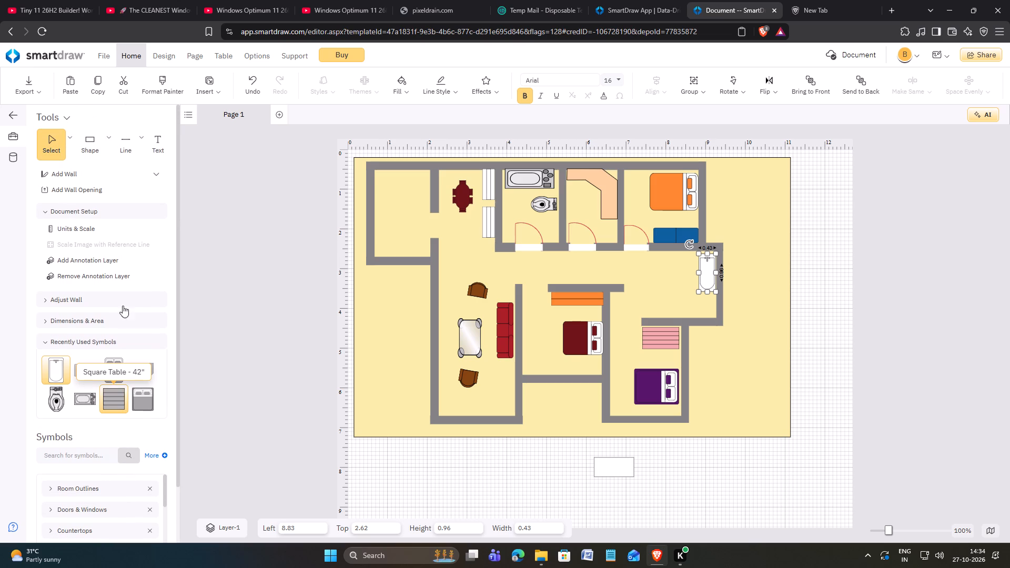
scroll(105, 387, down, 2)
scroll(146, 373, up, 3)
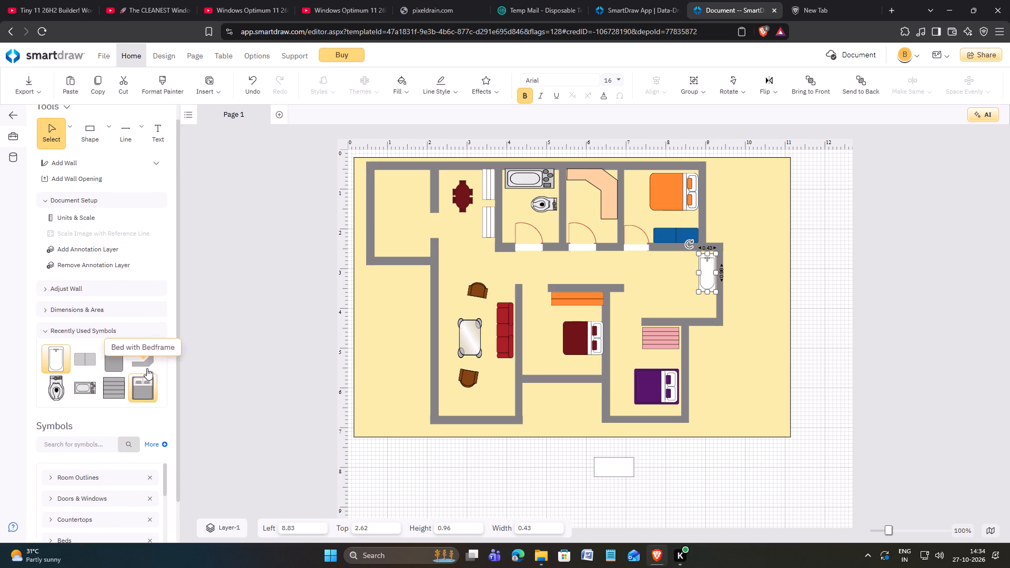
click(102, 145)
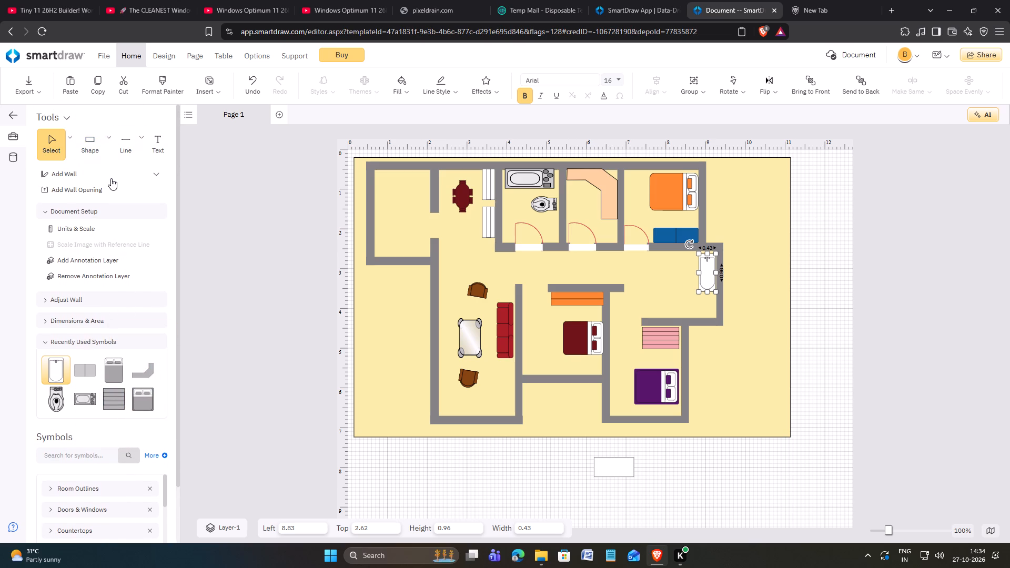
click(112, 148)
click(118, 182)
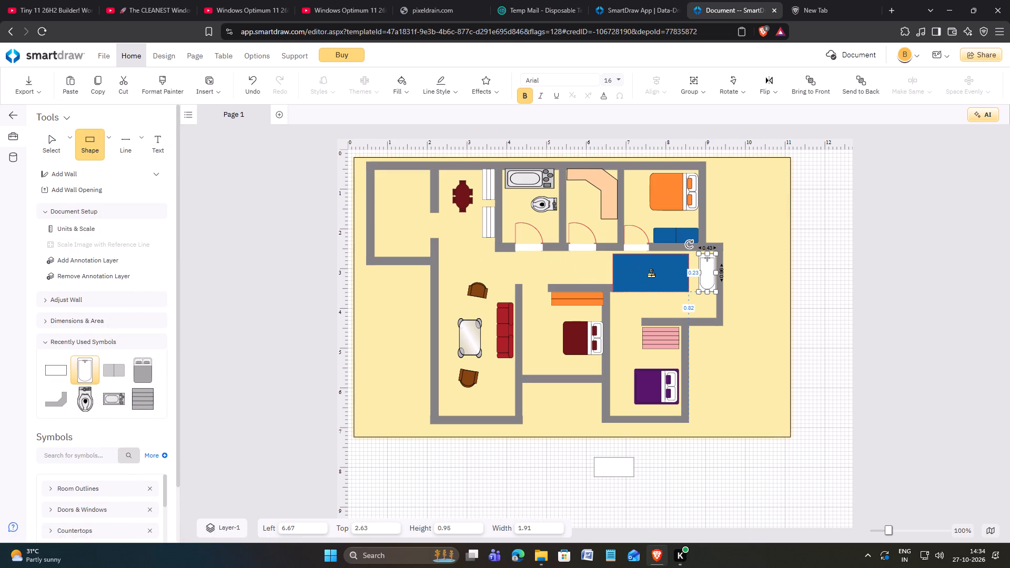
click(651, 274)
drag(613, 271, 651, 272)
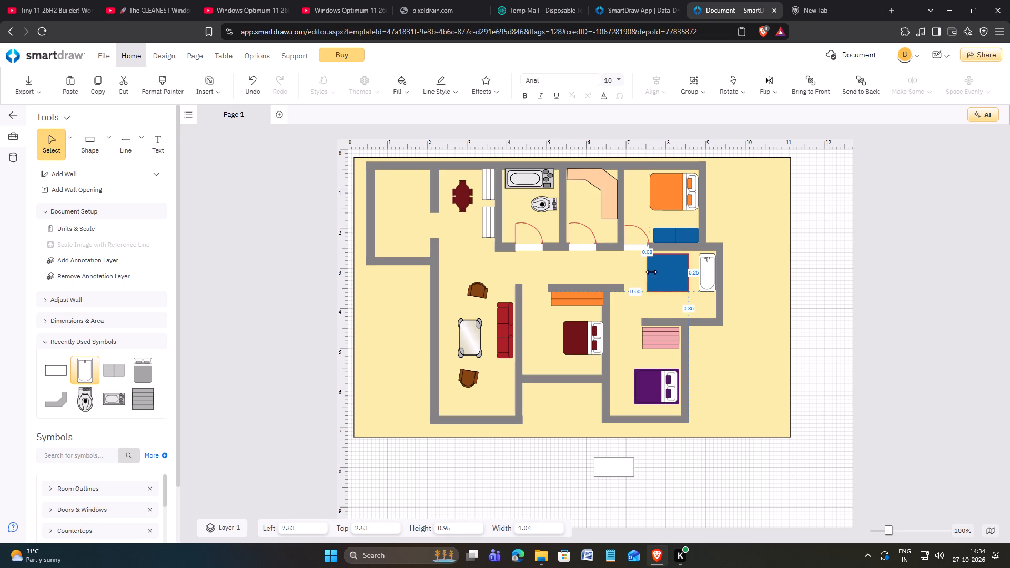
drag(651, 272, 680, 279)
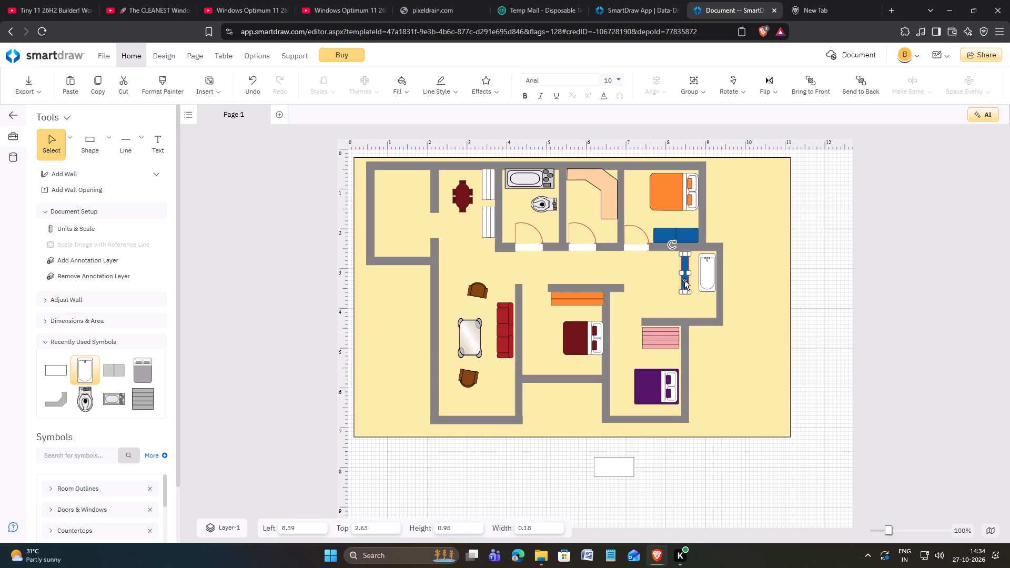
Place the blue strip as a partition at left 7.59, top 2.52, touching the wall above, and lengthen it to height 1.15.
drag(684, 280, 653, 276)
drag(654, 287, 654, 296)
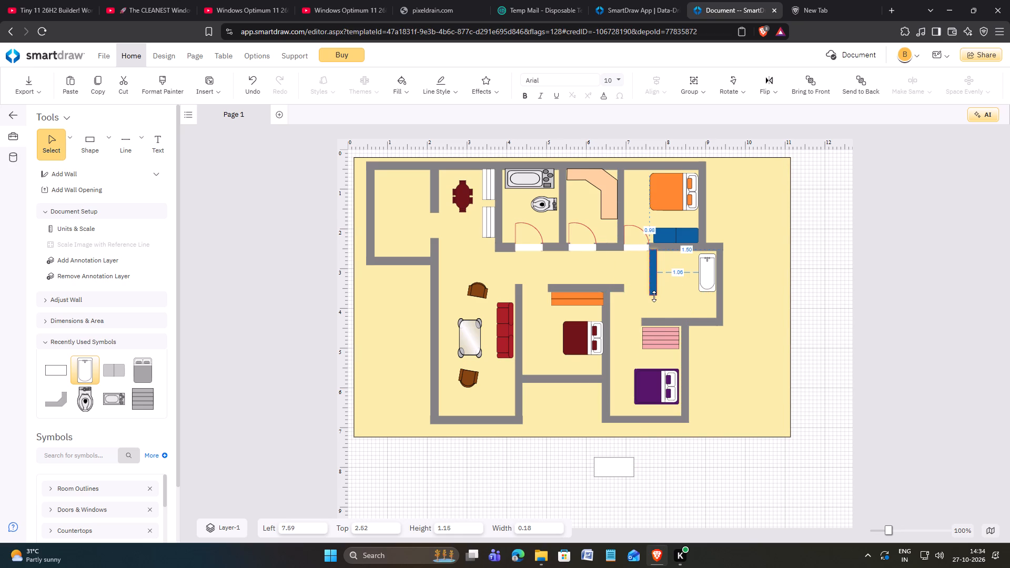
drag(654, 296, 653, 295)
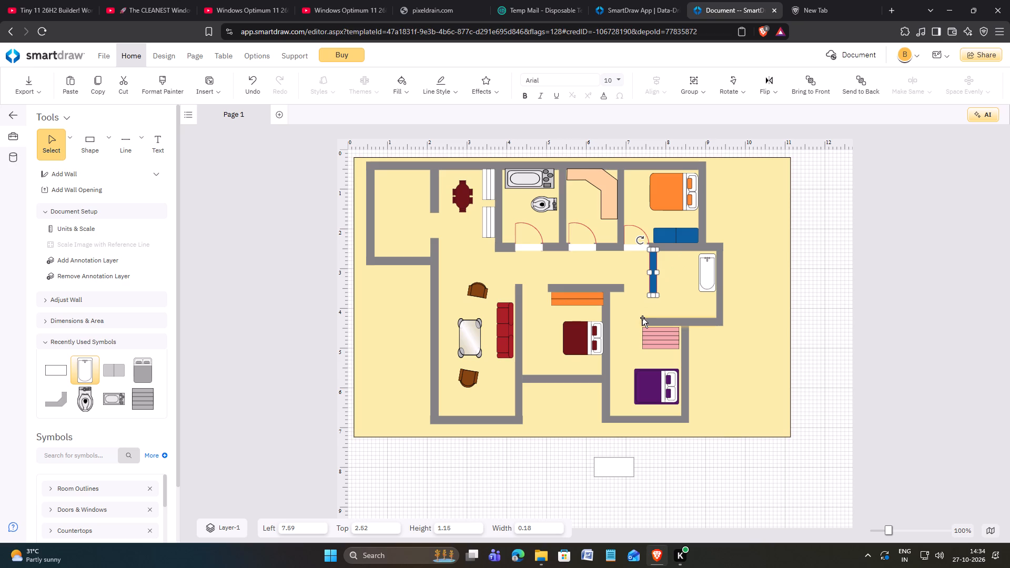
click(643, 320)
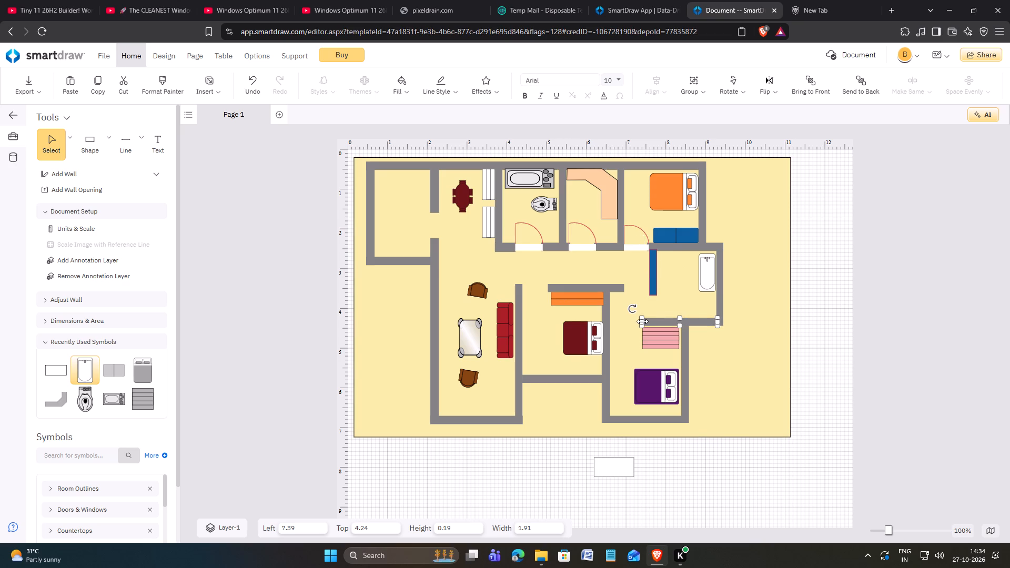
click(653, 294)
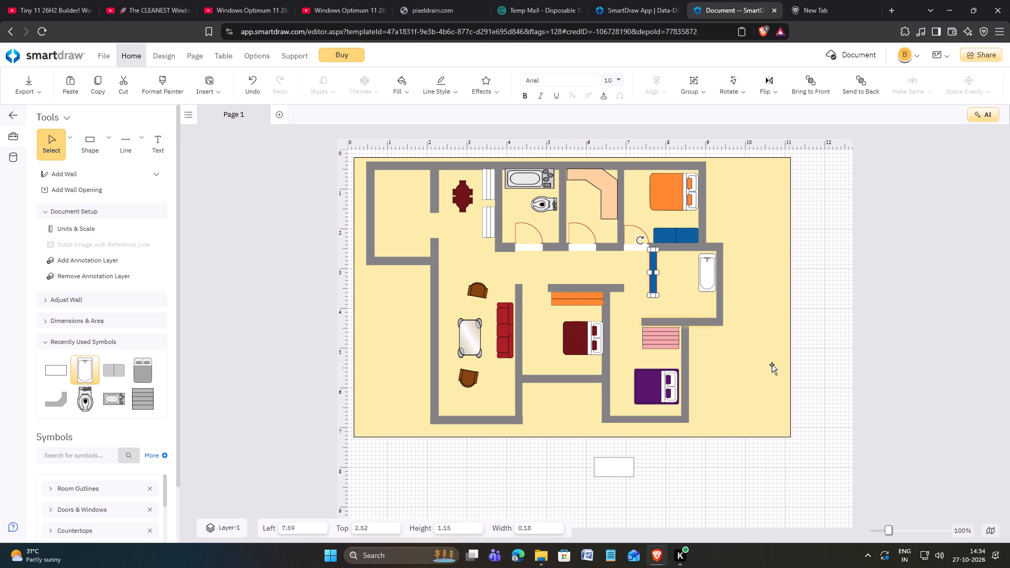
click(771, 374)
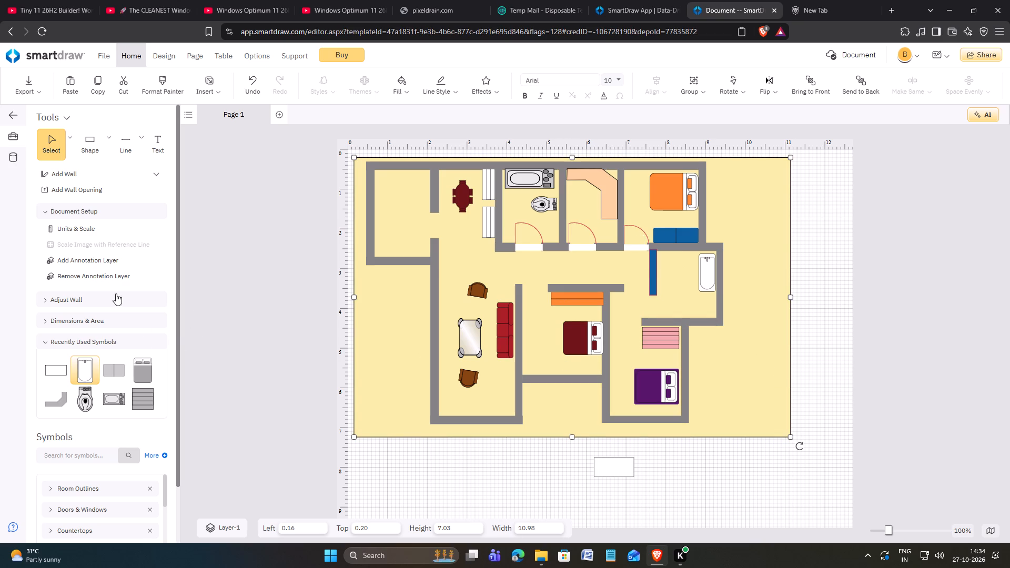
Insert a Door (28") from Doors & Windows, rotated a quarter turn clockwise, below the blue partition and shrink it to 0.66 by 0.66.
scroll(96, 427, down, 2)
scroll(82, 479, down, 2)
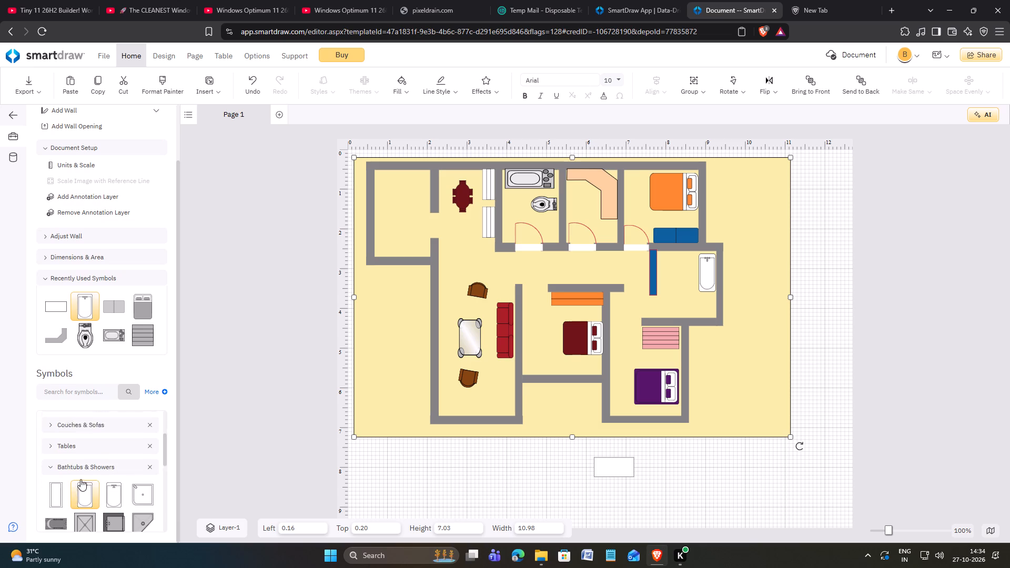
click(52, 446)
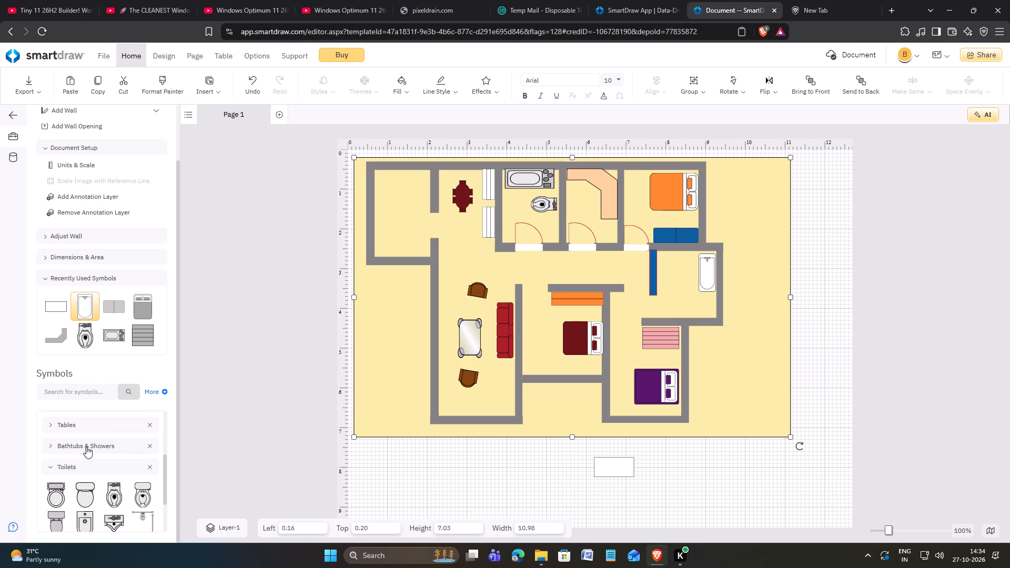
scroll(91, 446, up, 2)
click(50, 445)
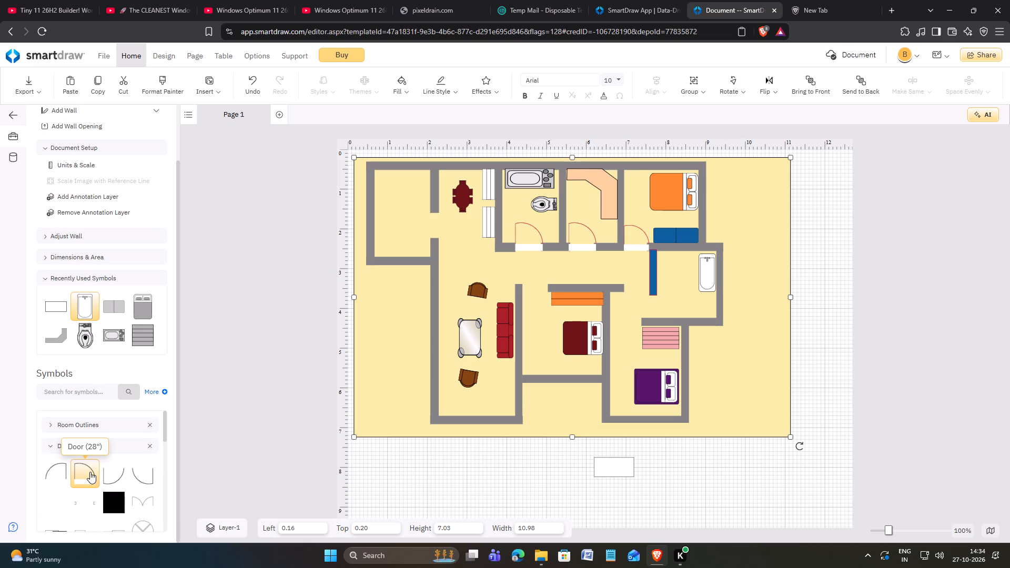
drag(59, 476, 275, 461)
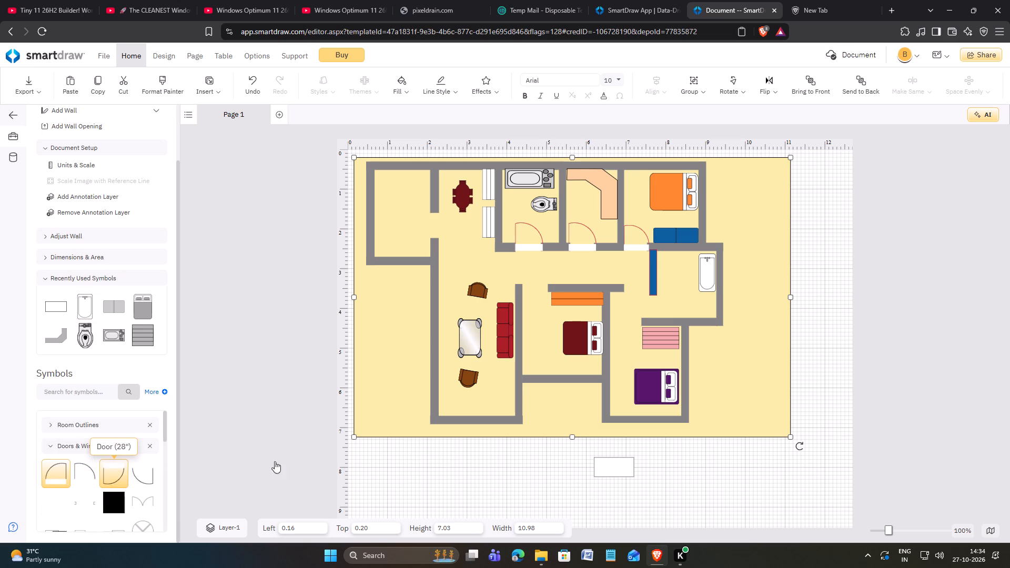
drag(275, 461, 447, 464)
drag(426, 439, 498, 417)
drag(436, 465, 652, 324)
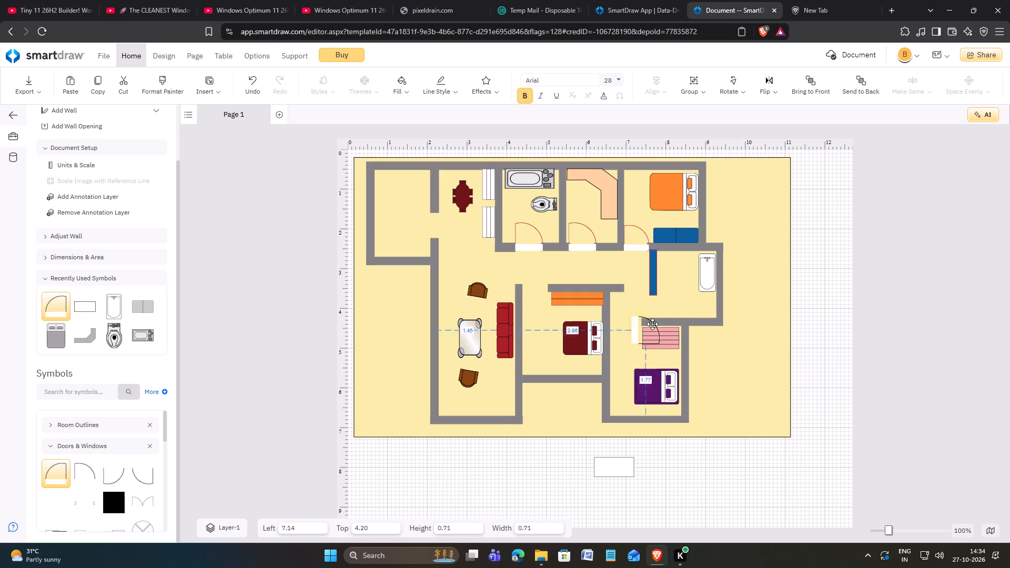
drag(652, 324, 652, 305)
drag(651, 287, 651, 291)
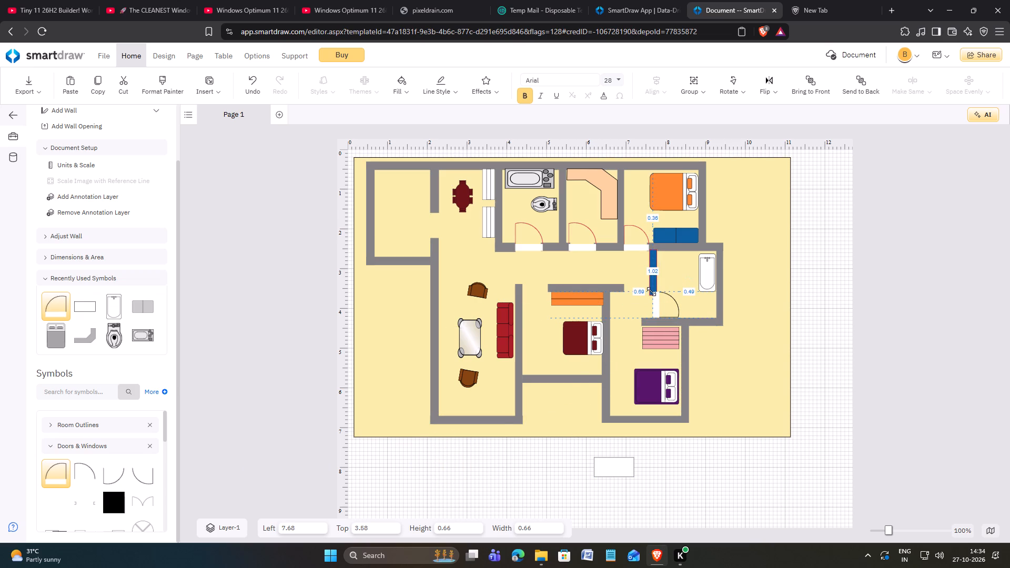
drag(651, 291, 652, 292)
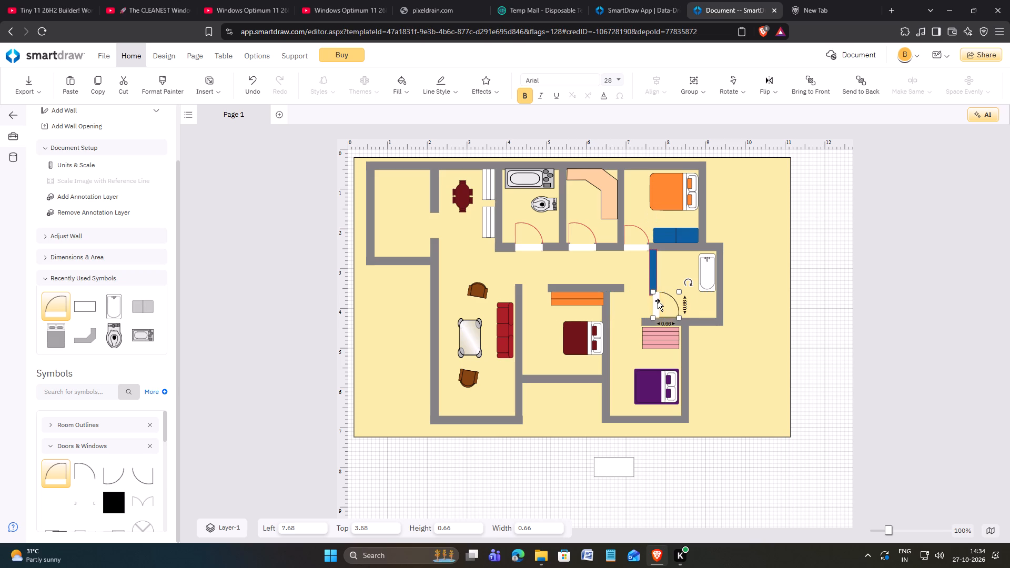
Align the door under the blue partition at left 7.60, top 3.67, and reduce it to 0.57 by 0.57.
click(655, 301)
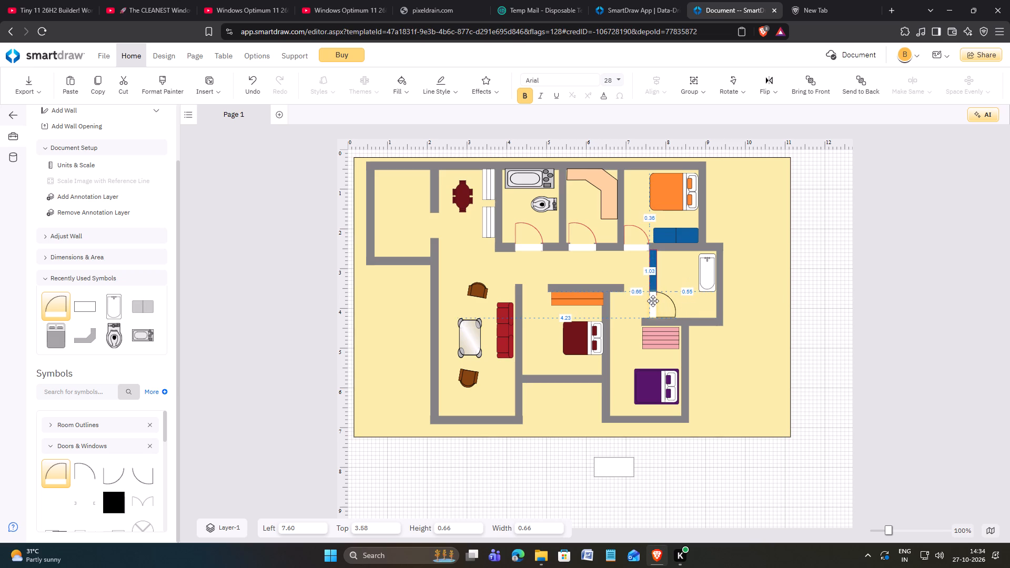
drag(650, 290, 652, 294)
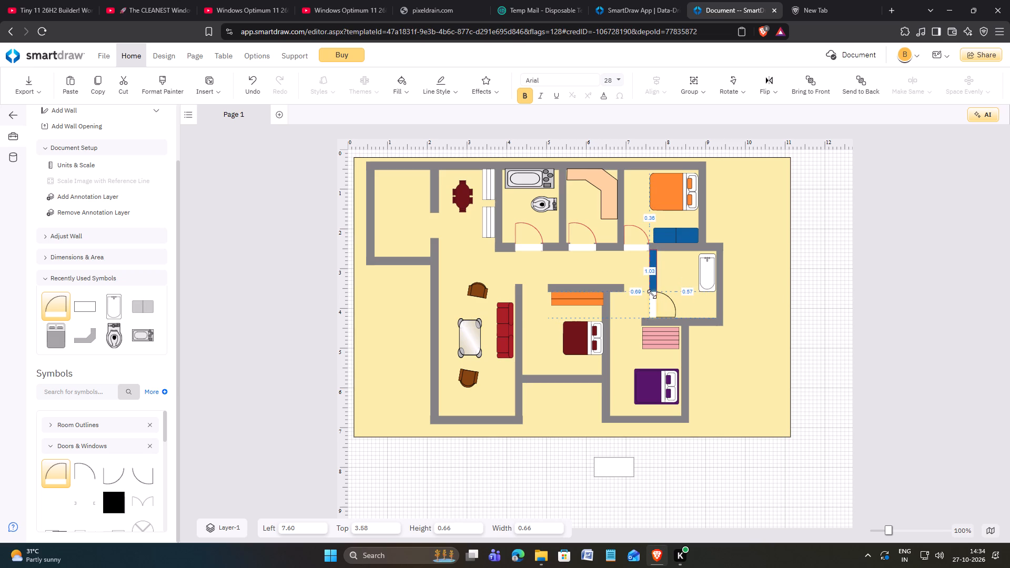
drag(652, 294, 653, 296)
click(657, 304)
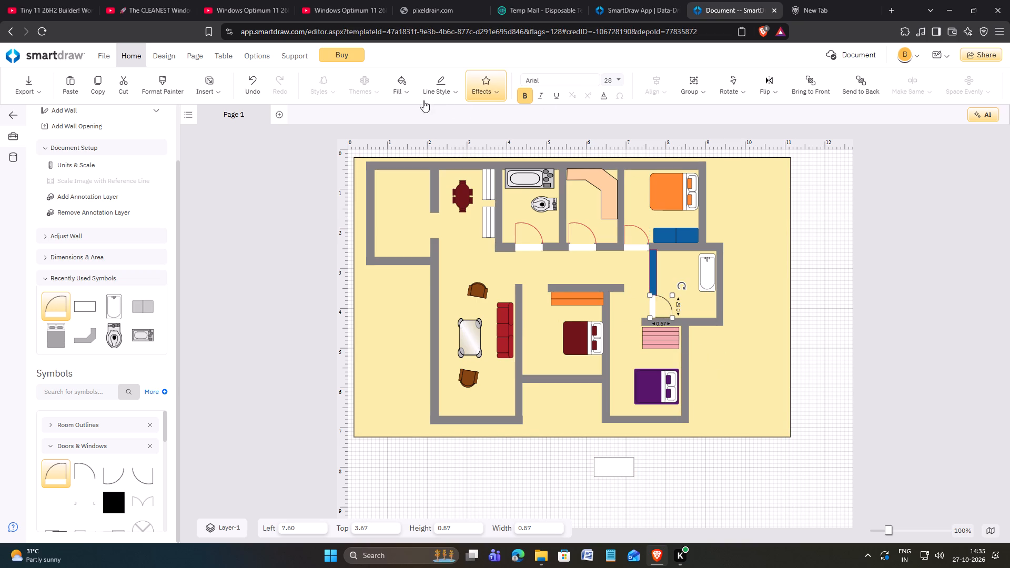
Set the line color of the door below the blue partition to dark blue.
click(443, 98)
click(432, 230)
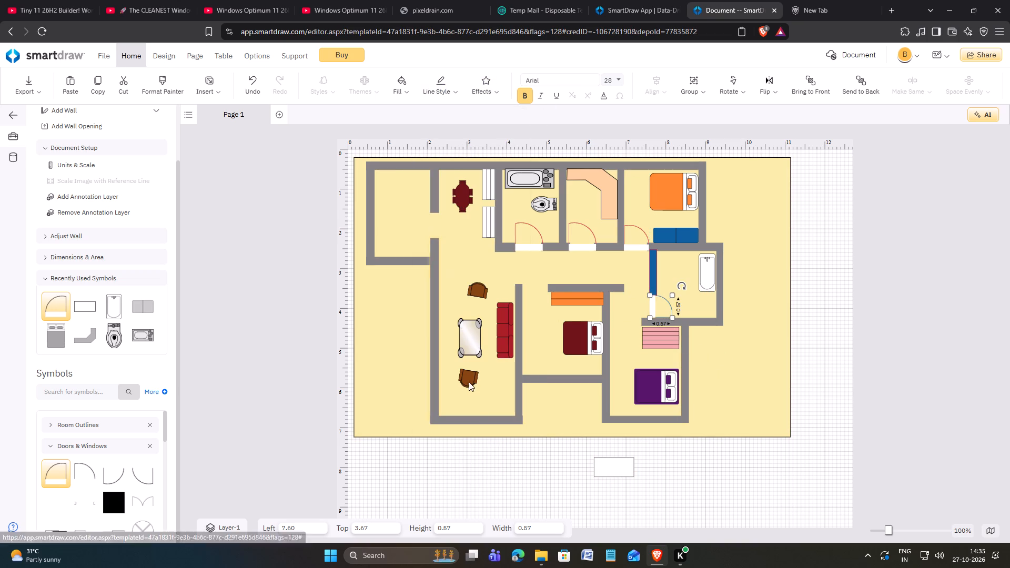
click(509, 481)
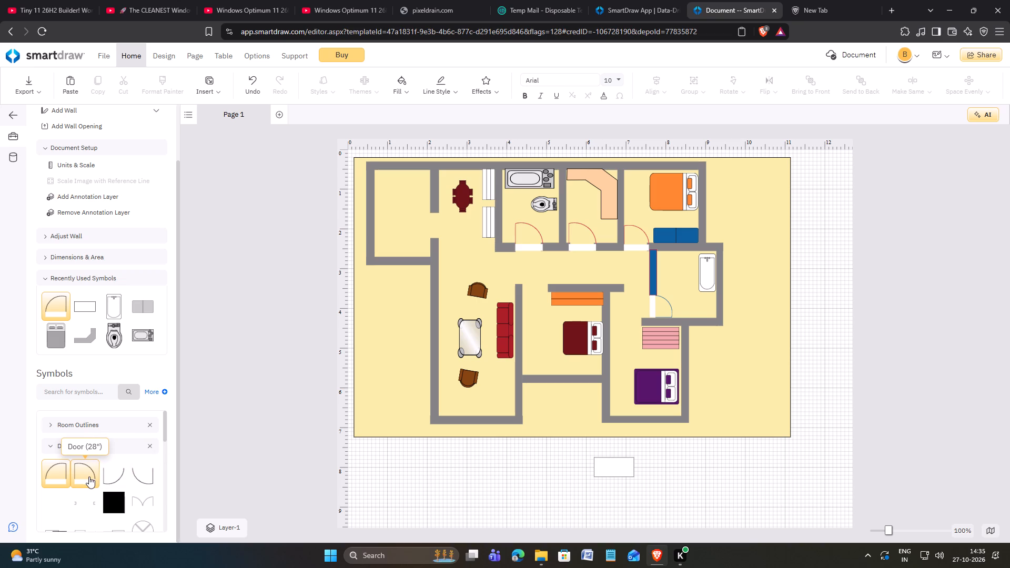
Insert another Door (28") rotated 180°, fitted at 0.68 by 0.68 into the lower-right bedroom's opening at left 6.91, top 3.44.
click(89, 476)
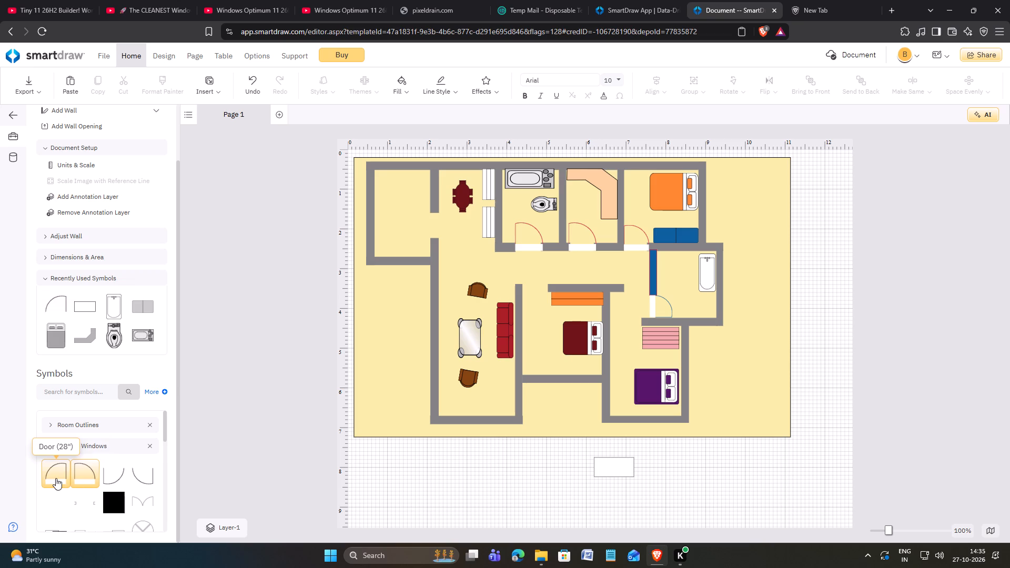
drag(56, 479, 511, 476)
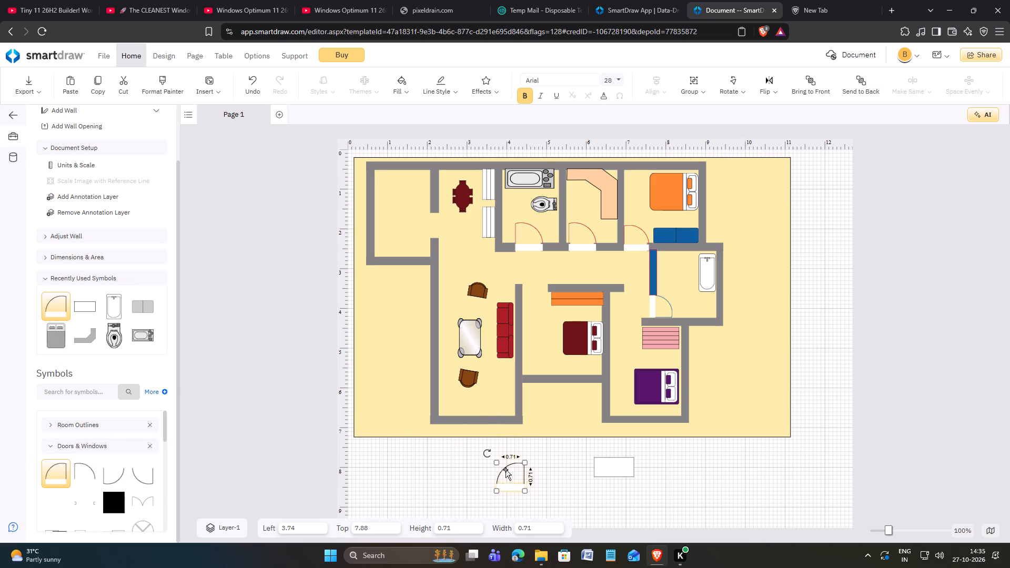
drag(487, 455, 655, 534)
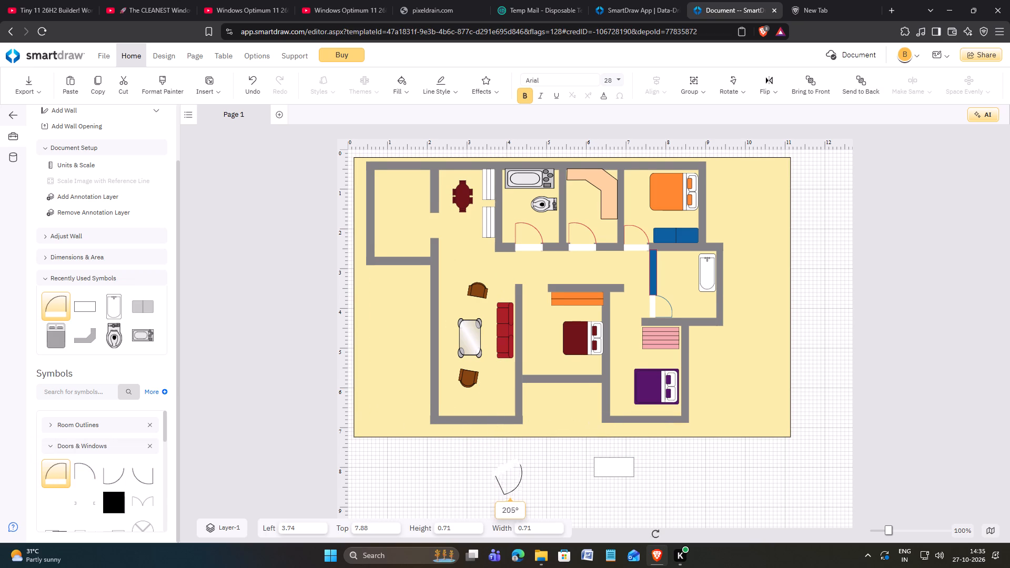
drag(655, 534, 582, 522)
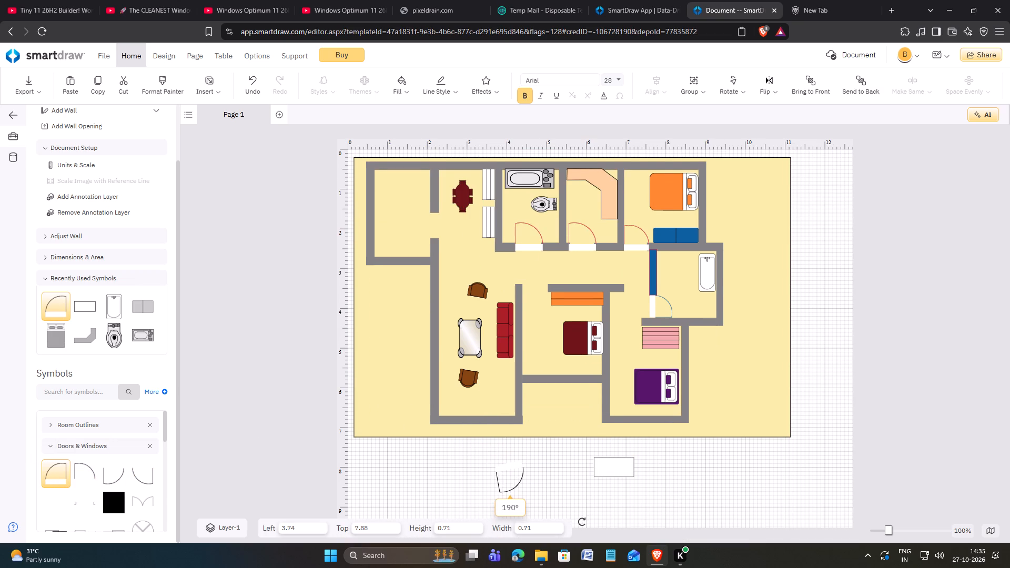
drag(582, 522, 578, 528)
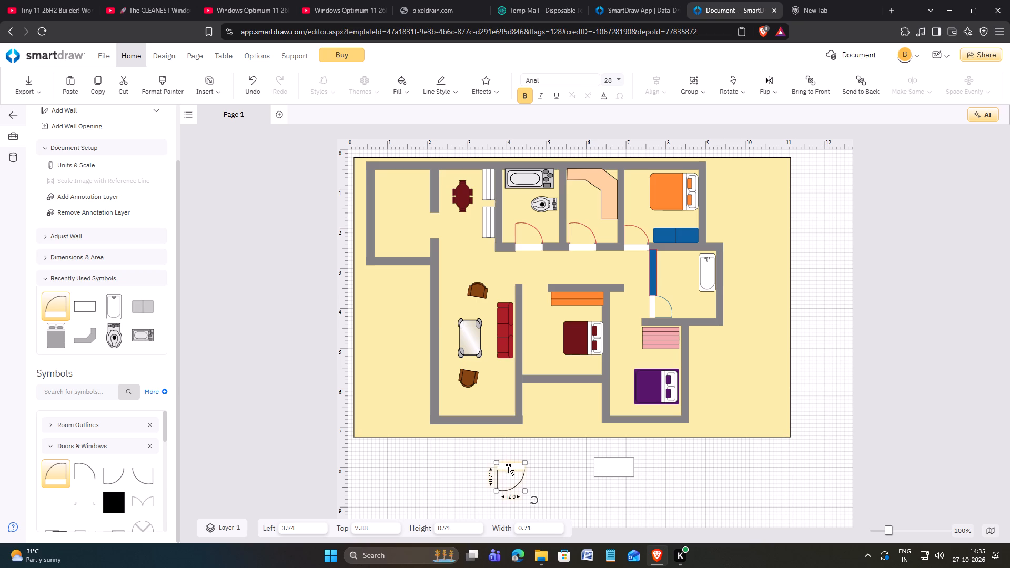
drag(508, 465, 634, 289)
click(652, 285)
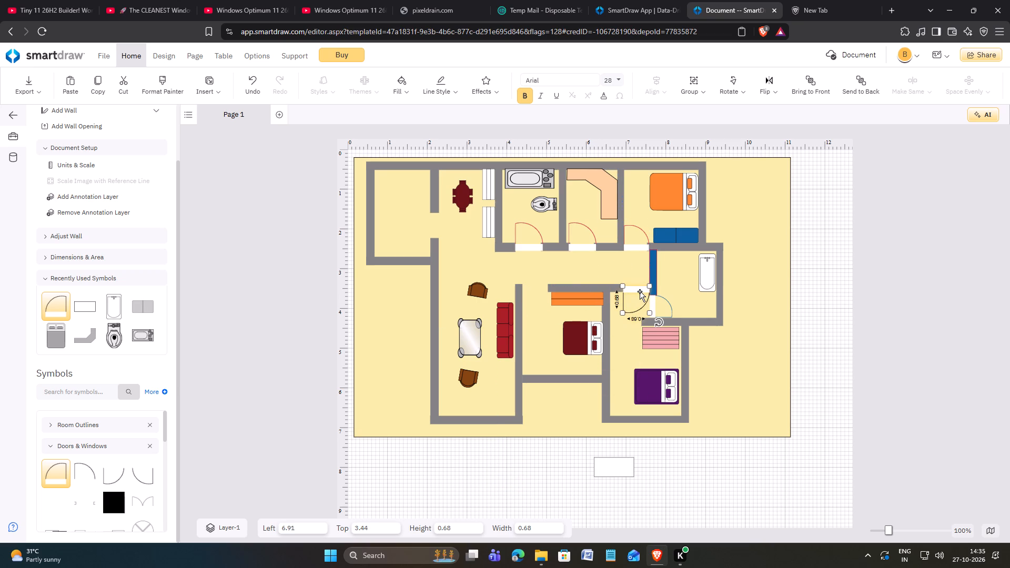
Set the line color of the lower-right bedroom's door to dark purple.
click(437, 96)
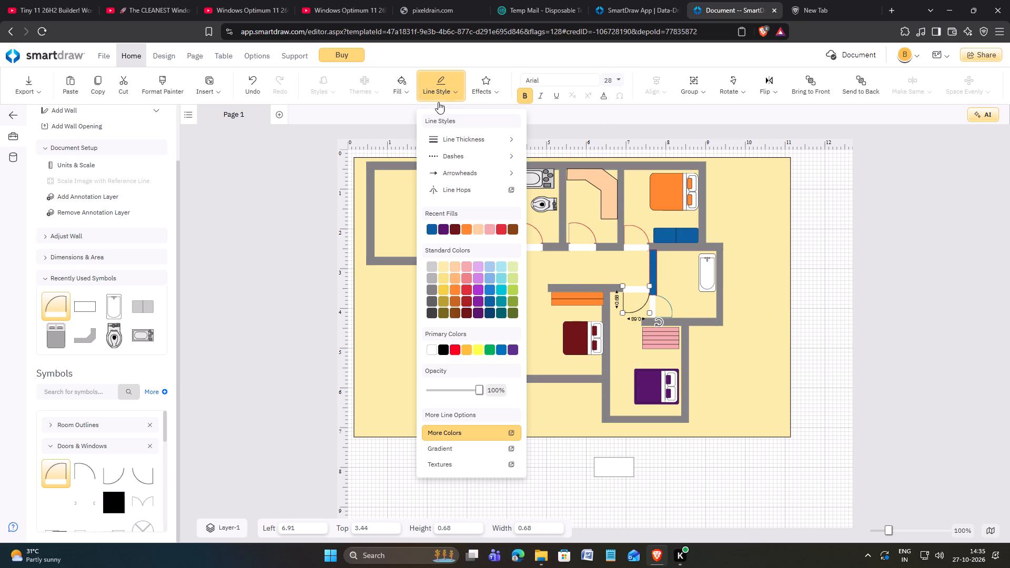
click(446, 231)
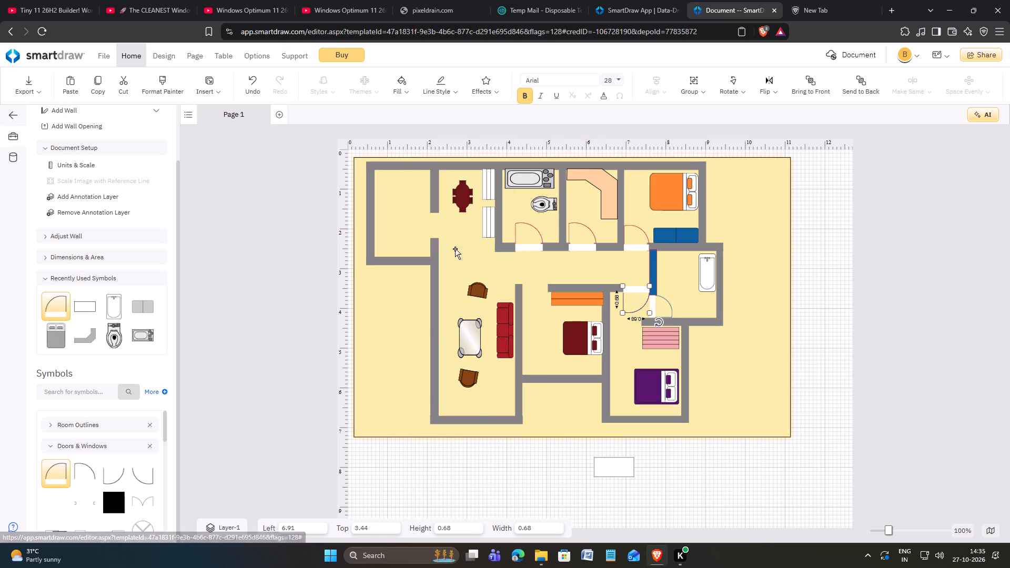
click(502, 513)
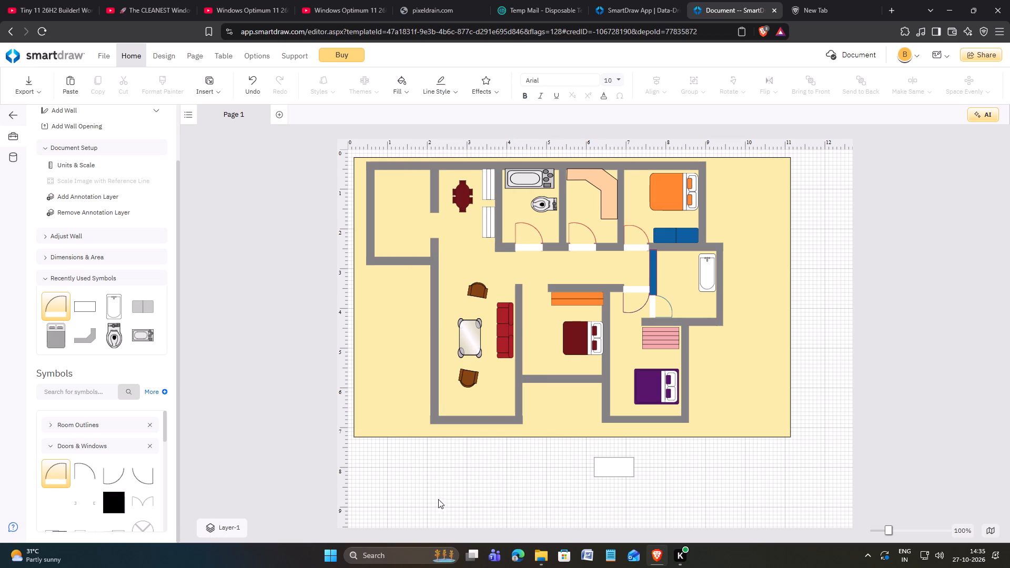
Insert another Door (28") rotated about 180° into the opening of the dark red bed's room, at left 4.40, top 3.40.
drag(48, 474, 502, 475)
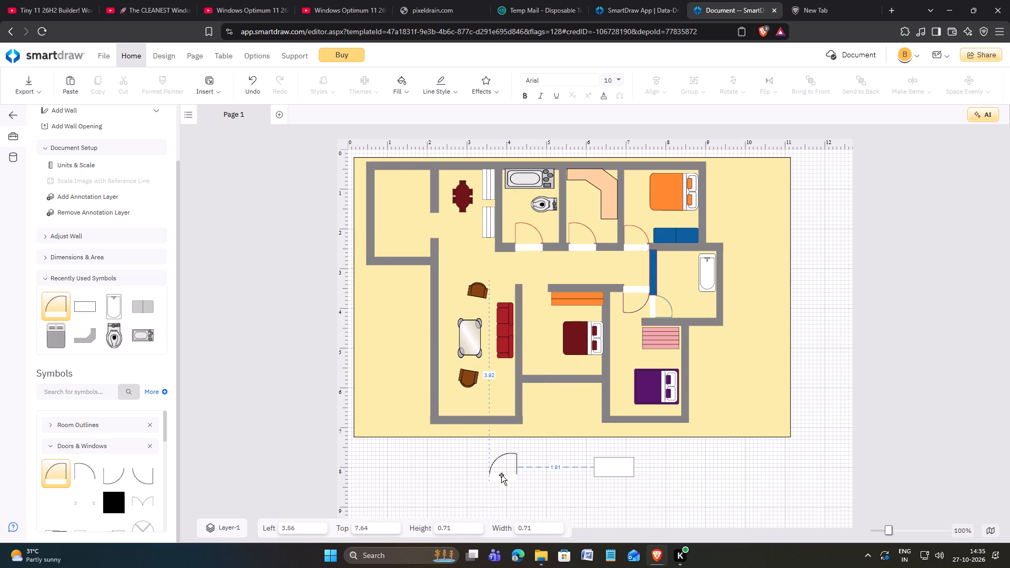
drag(481, 451, 580, 533)
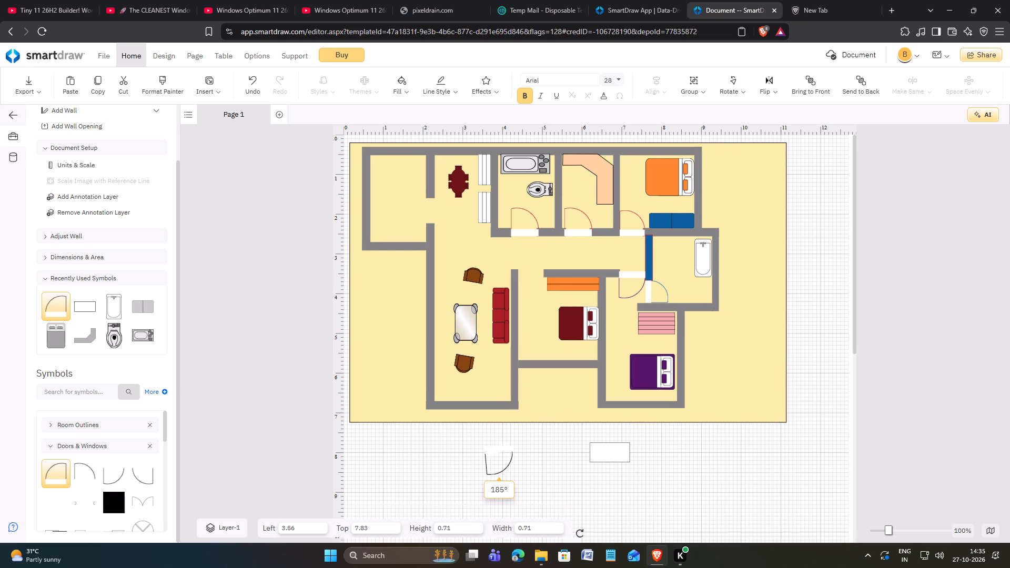
drag(580, 533, 571, 534)
drag(504, 464, 504, 465)
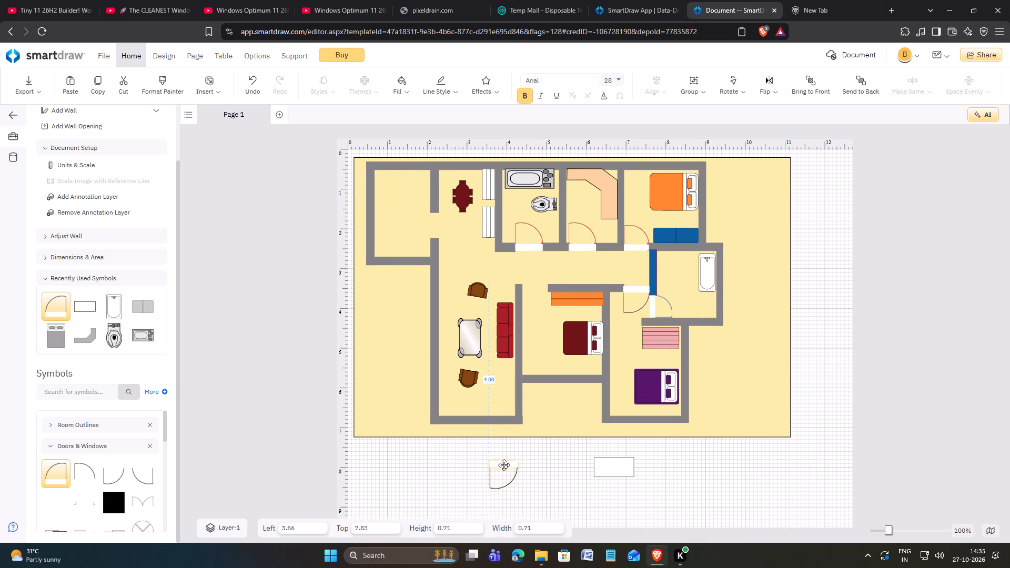
drag(504, 465, 537, 291)
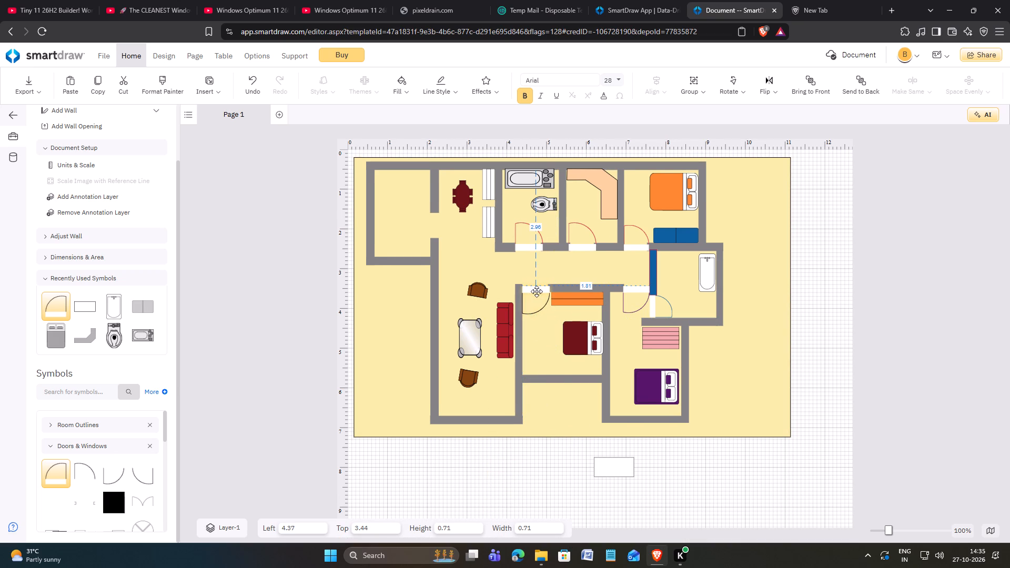
drag(537, 291, 538, 289)
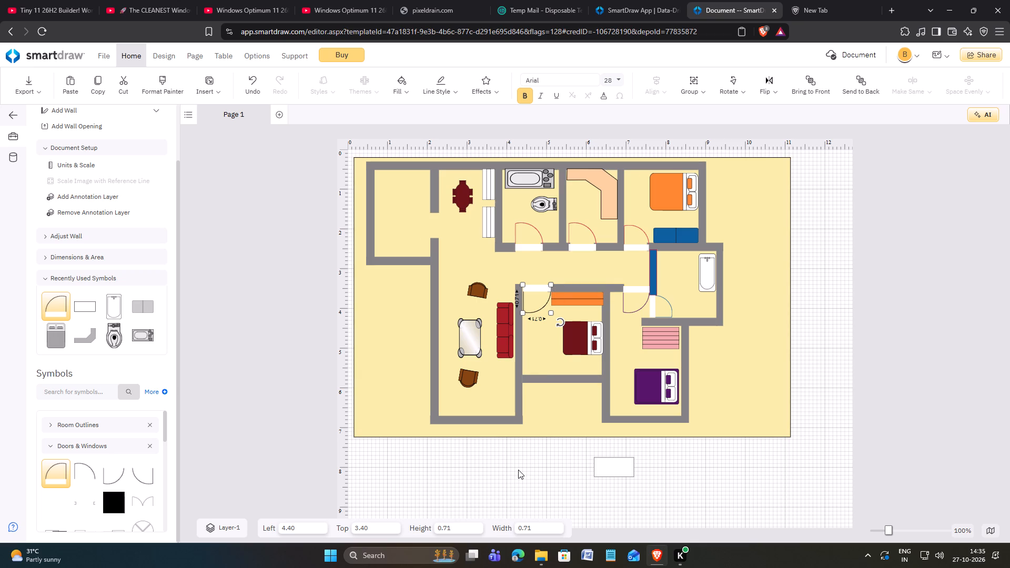
click(500, 478)
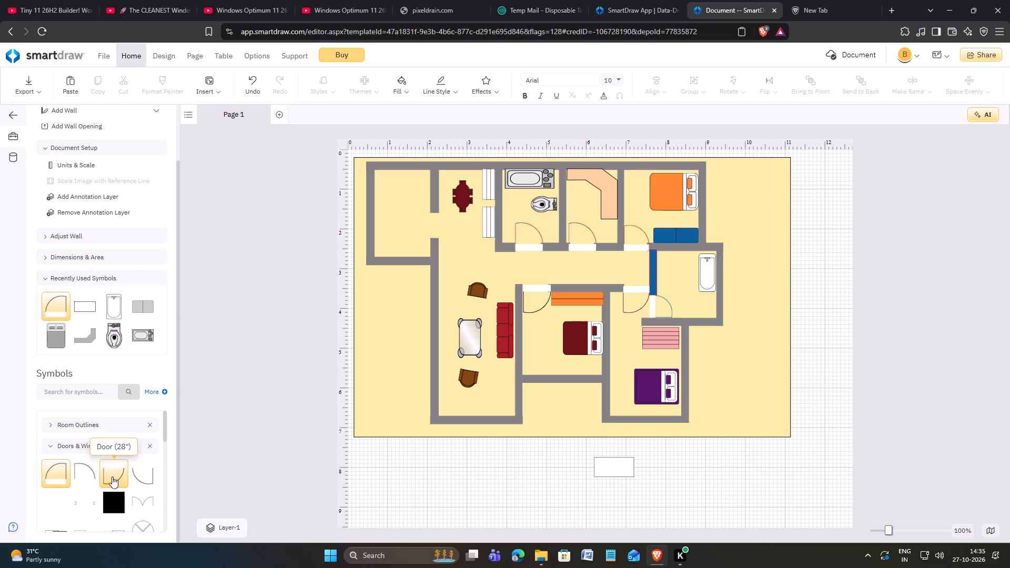
Insert a Trash Can/Waste Bin symbol beside the right-hand bathroom's tub, sized 0.92 wide by 0.41 high, at left 7.79, top 2.60.
click(52, 446)
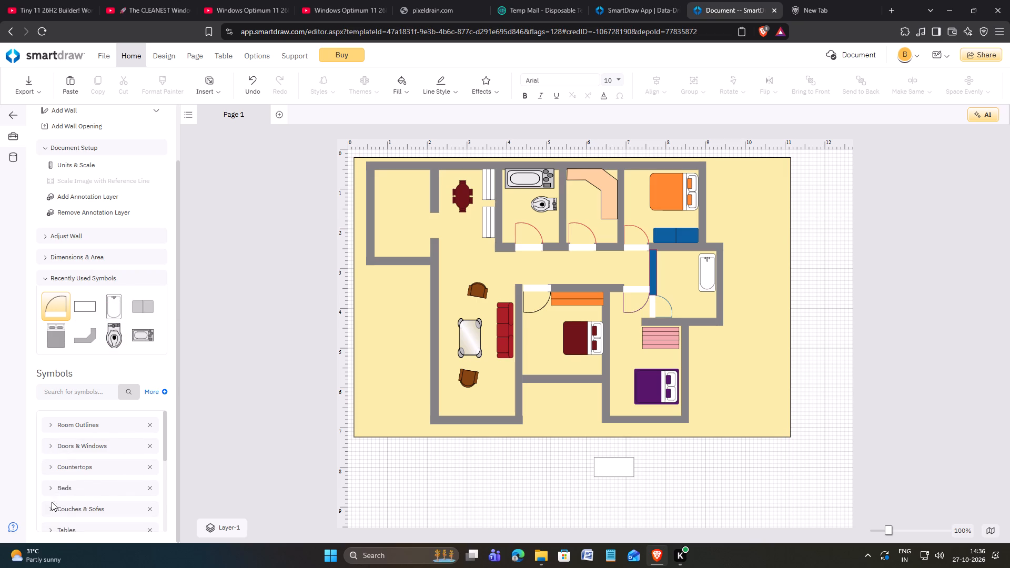
scroll(53, 519, down, 2)
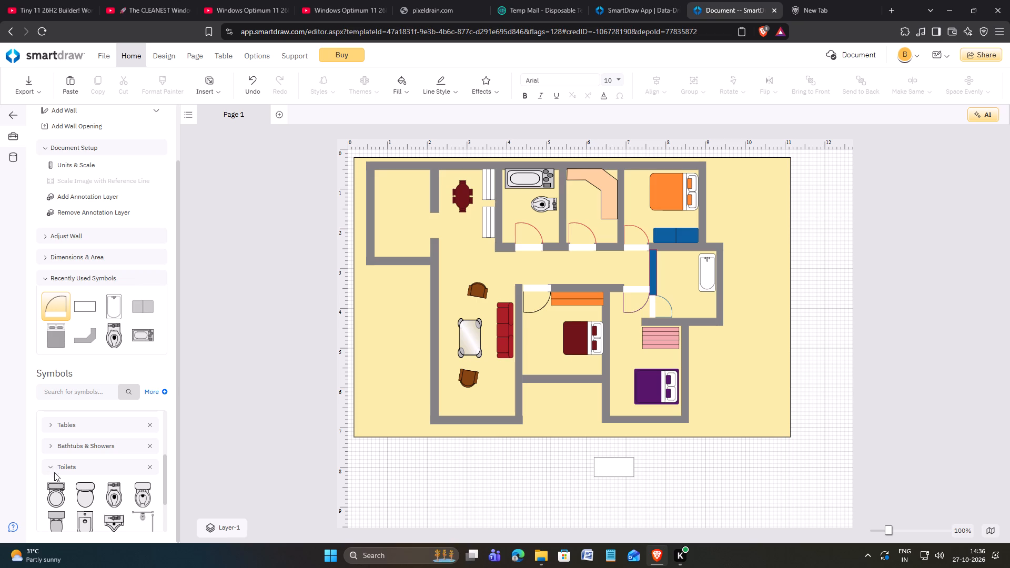
scroll(73, 486, down, 2)
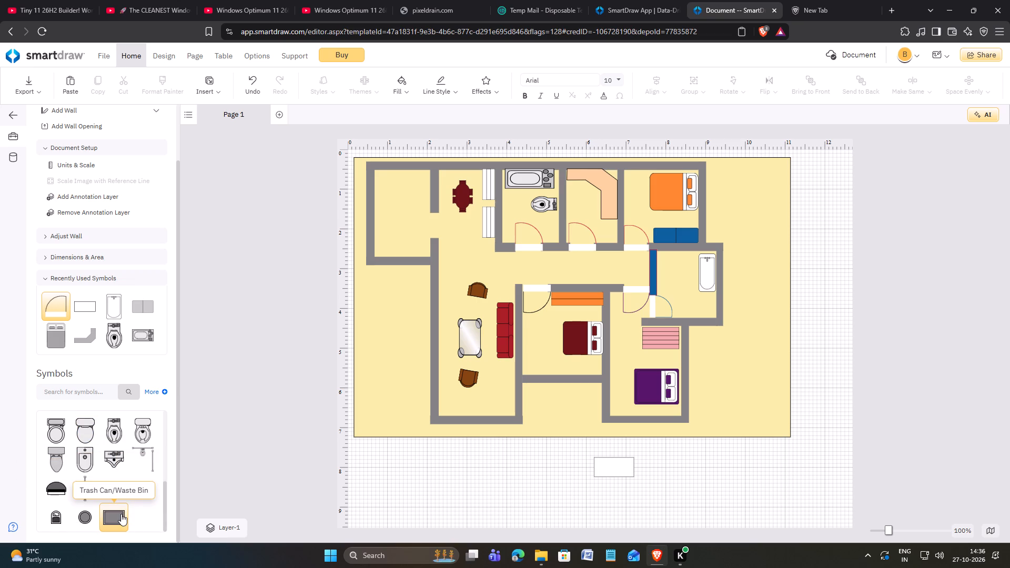
drag(121, 514, 445, 473)
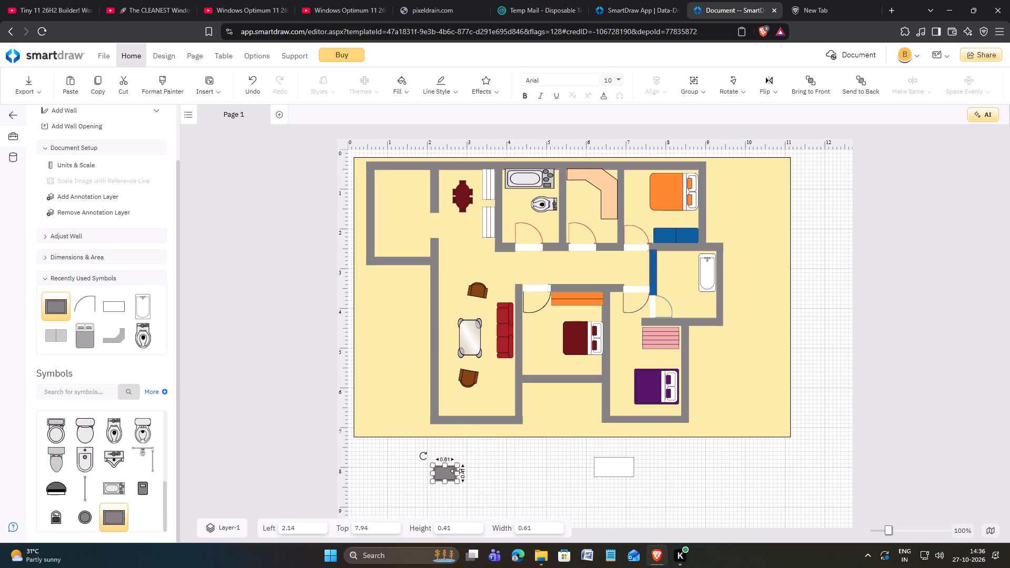
drag(456, 471, 483, 466)
drag(468, 474, 533, 403)
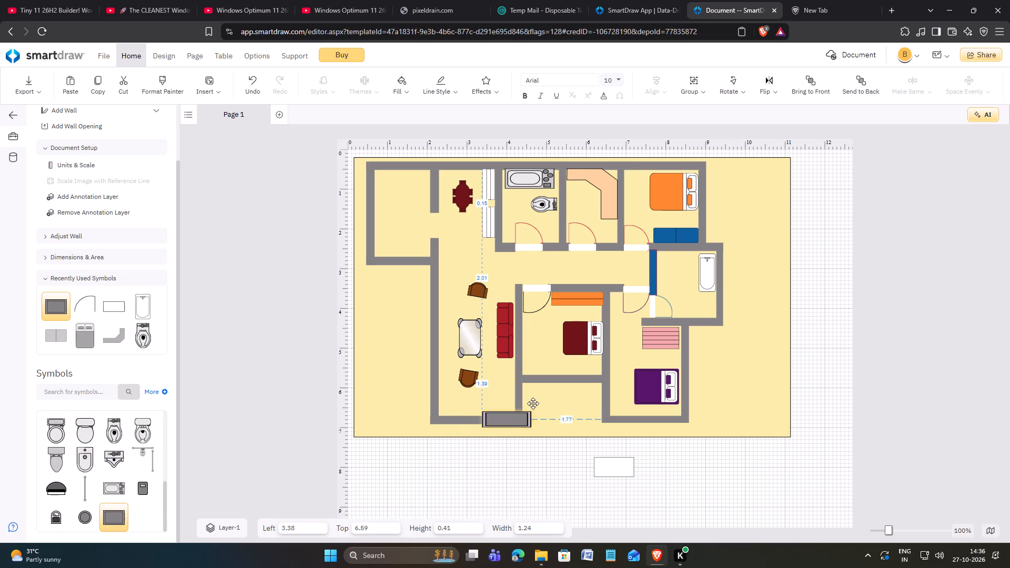
drag(533, 403, 685, 262)
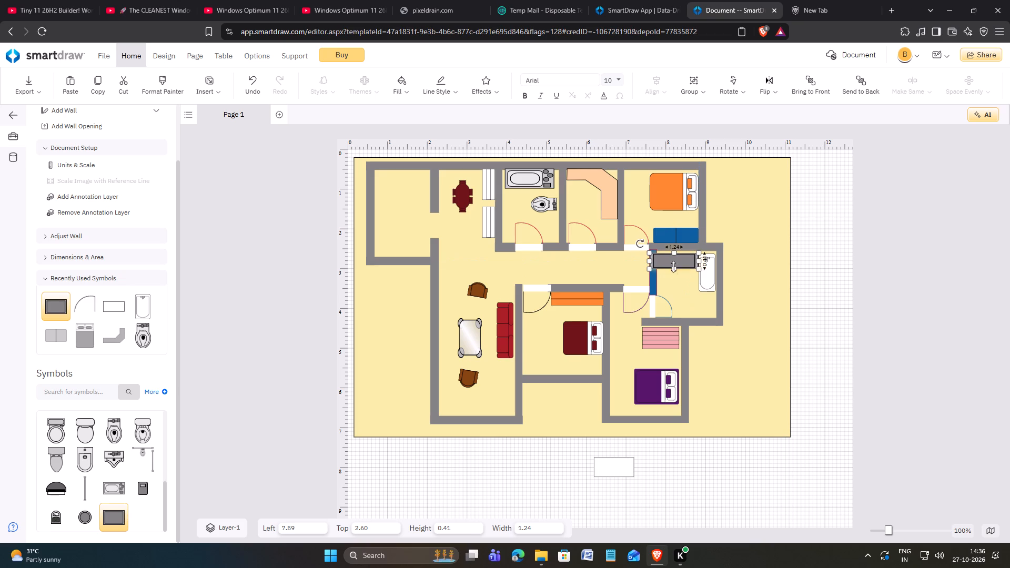
drag(650, 261, 661, 261)
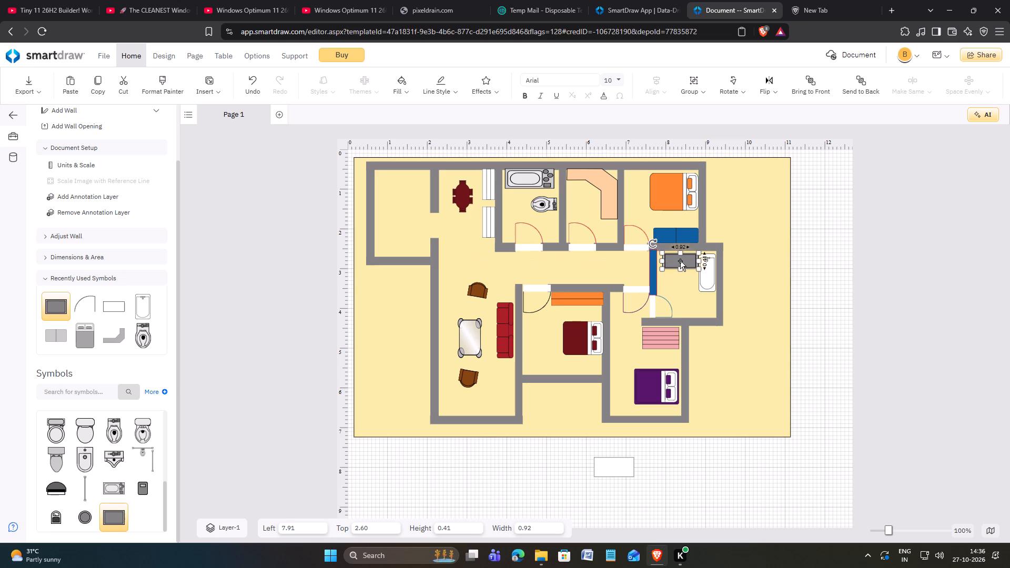
click(681, 261)
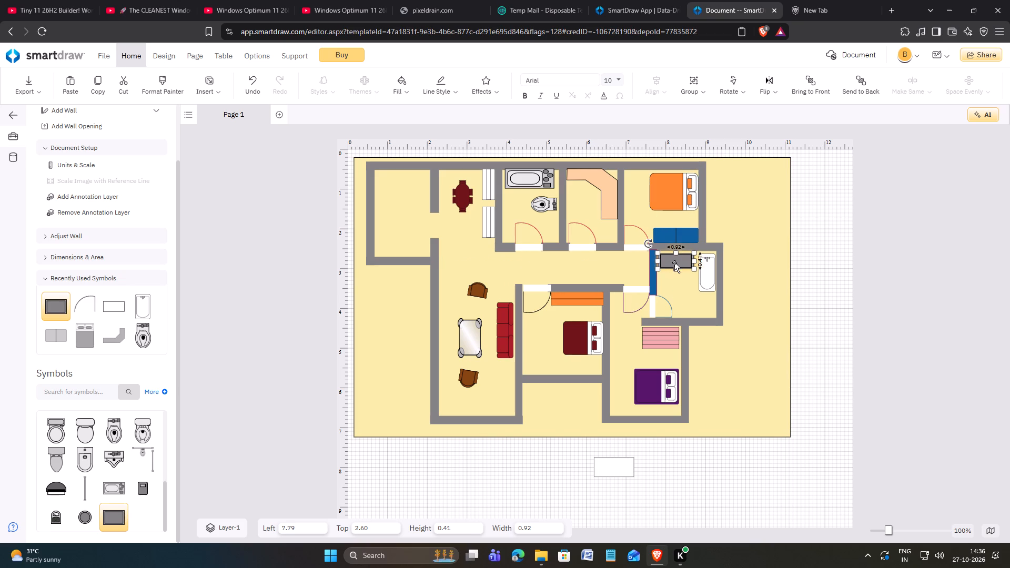
Fill the waste bin symbol in the right-hand bathroom with light turquoise.
click(406, 95)
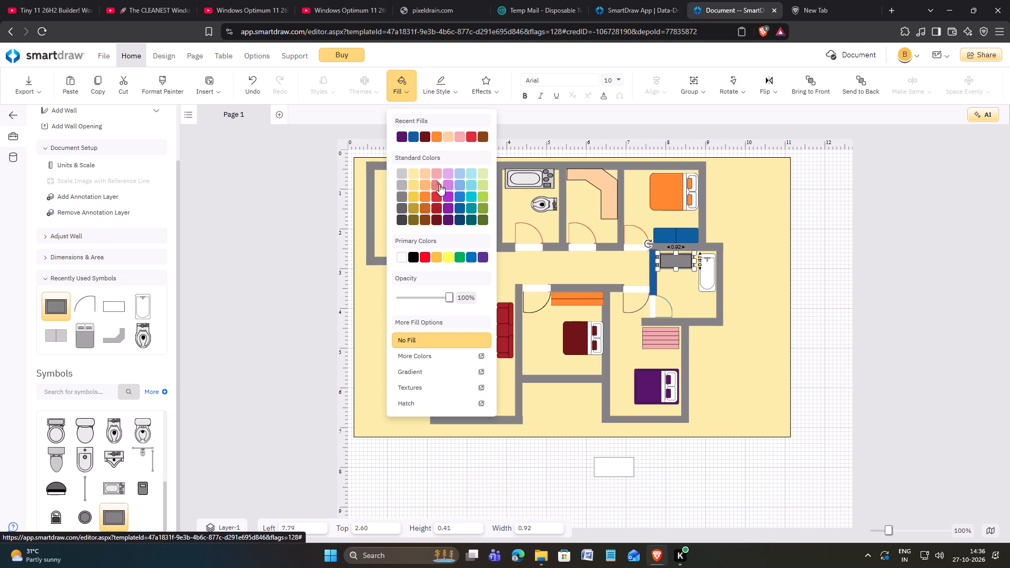
click(472, 182)
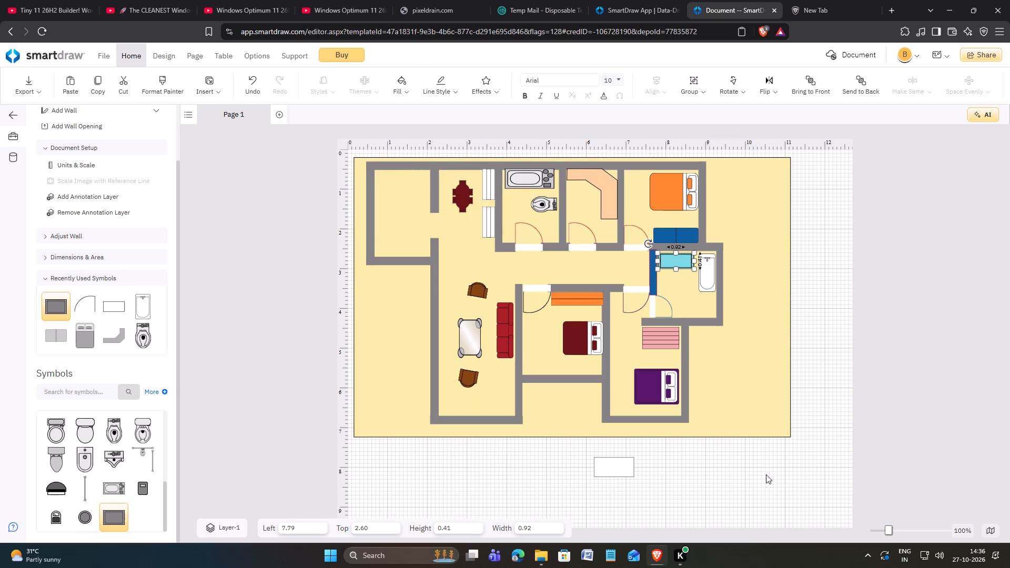
click(731, 475)
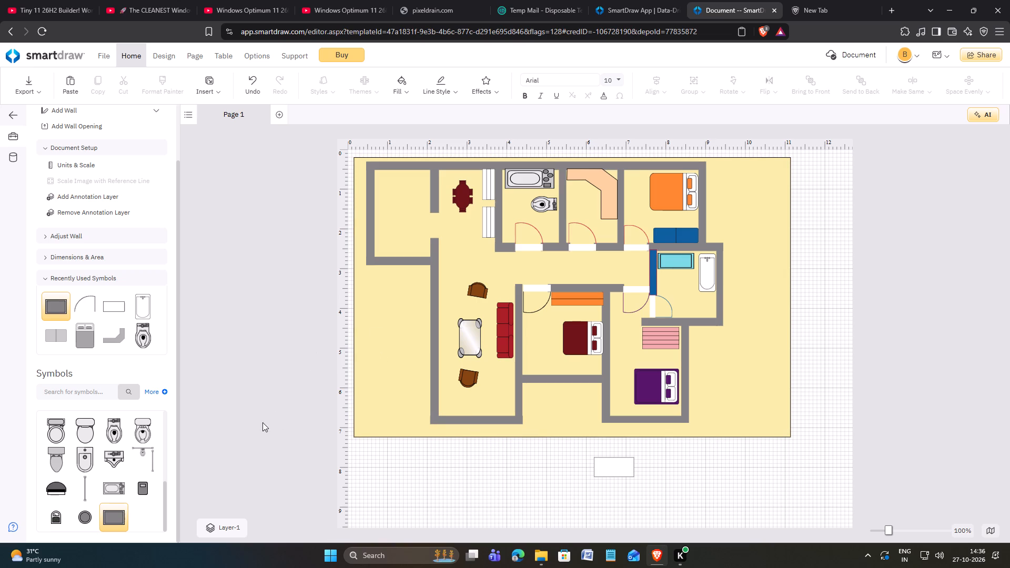
Insert an Ogee Counter from the Countertops symbols in the empty area below the floor plan, at left 0.74, top 7.83.
scroll(103, 469, up, 2)
click(50, 509)
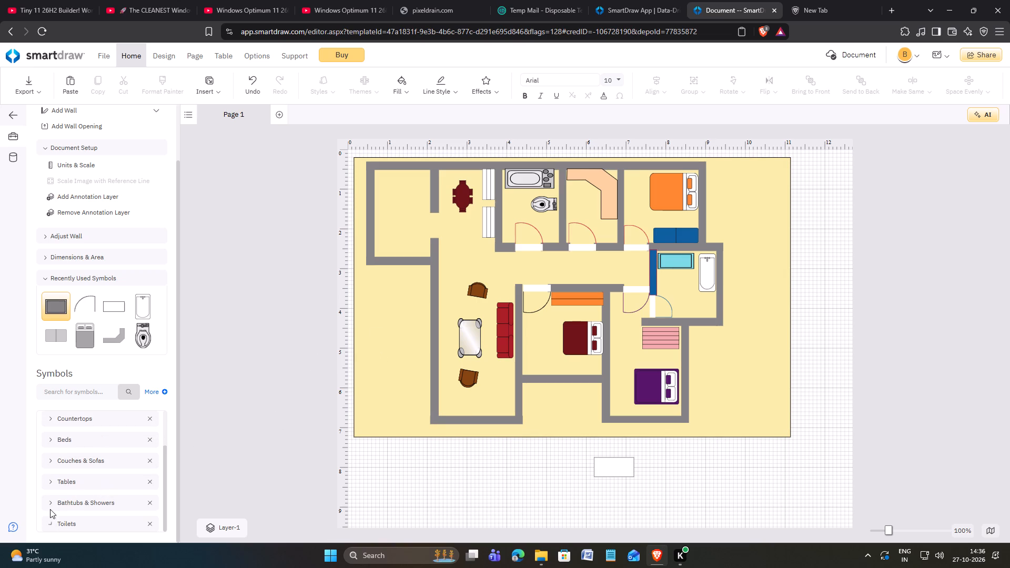
click(51, 462)
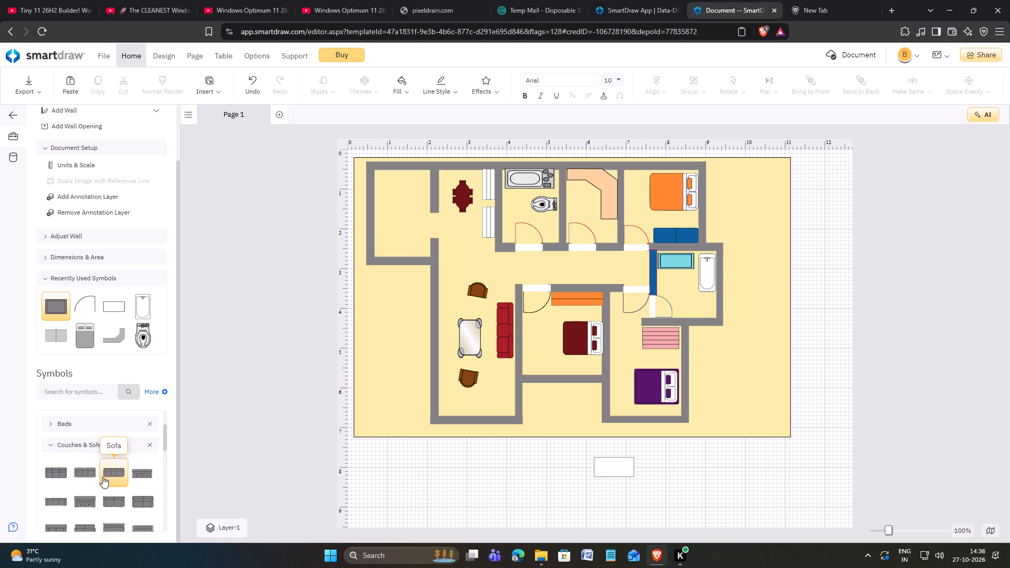
scroll(103, 478, down, 2)
scroll(103, 479, up, 3)
click(50, 498)
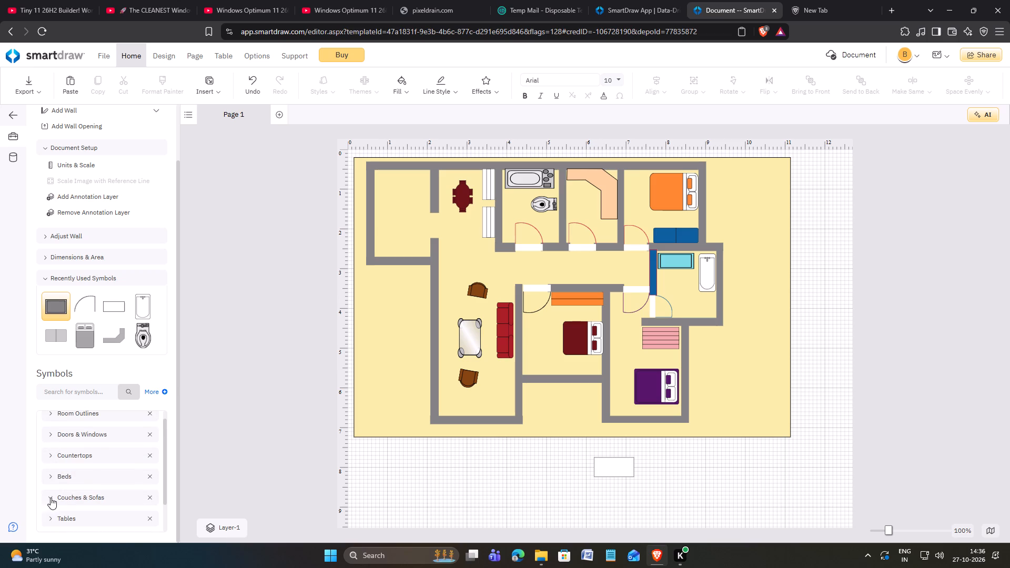
click(52, 457)
scroll(88, 468, down, 2)
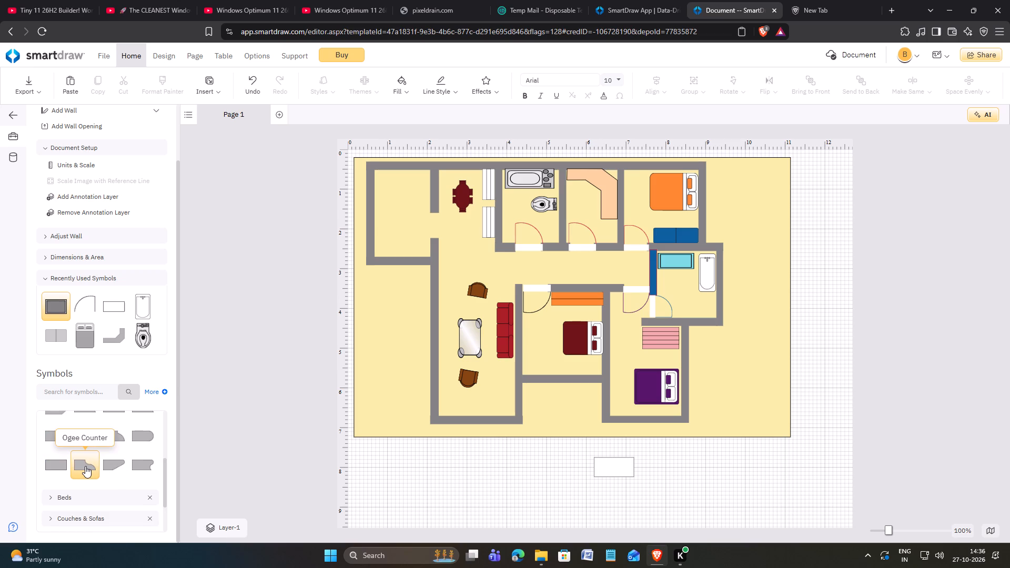
click(85, 466)
drag(87, 465, 407, 463)
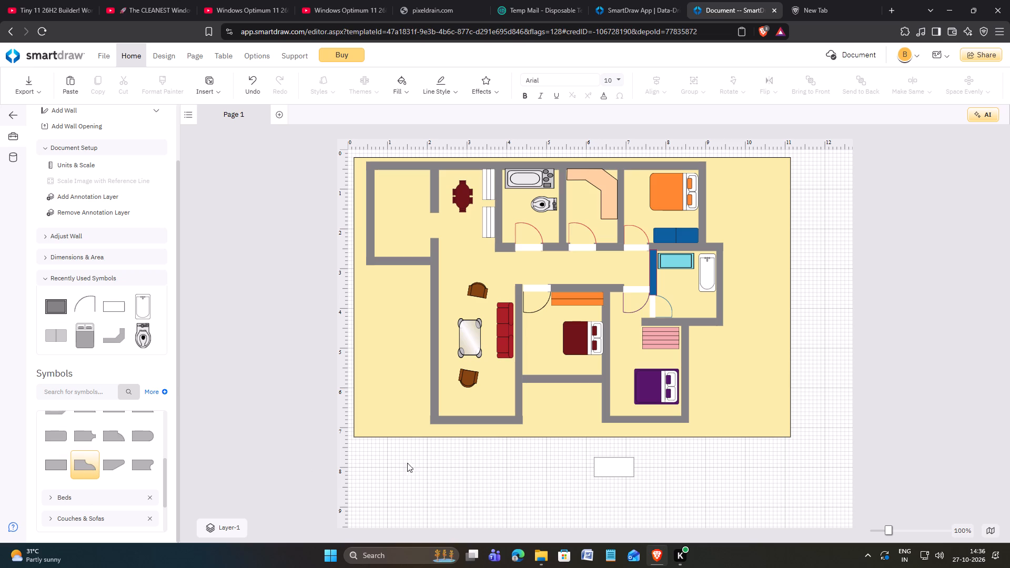
drag(407, 463, 419, 468)
drag(90, 471, 402, 473)
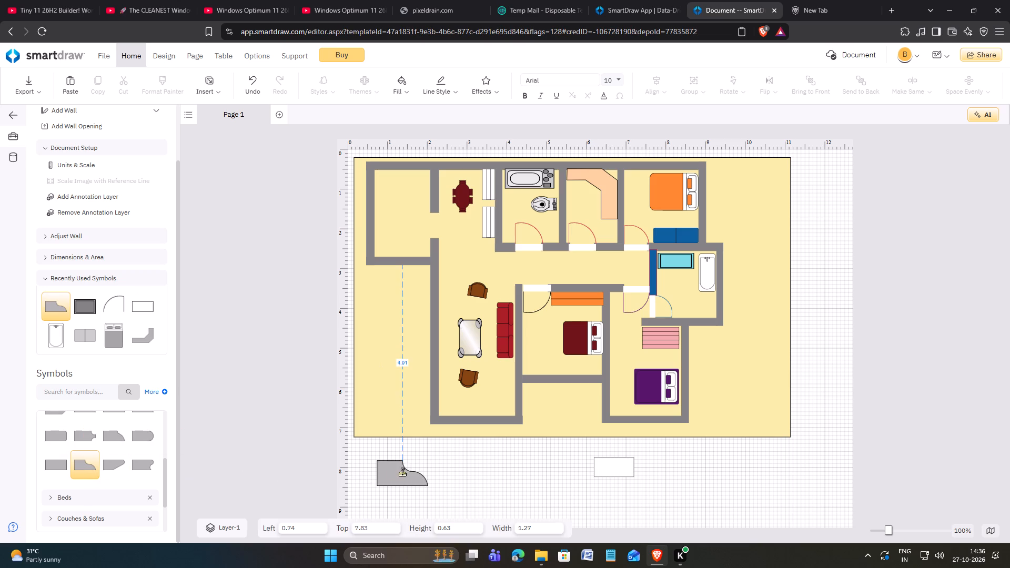
drag(402, 473, 403, 473)
Fill the Ogee Counter with the primary amber yellow.
click(411, 98)
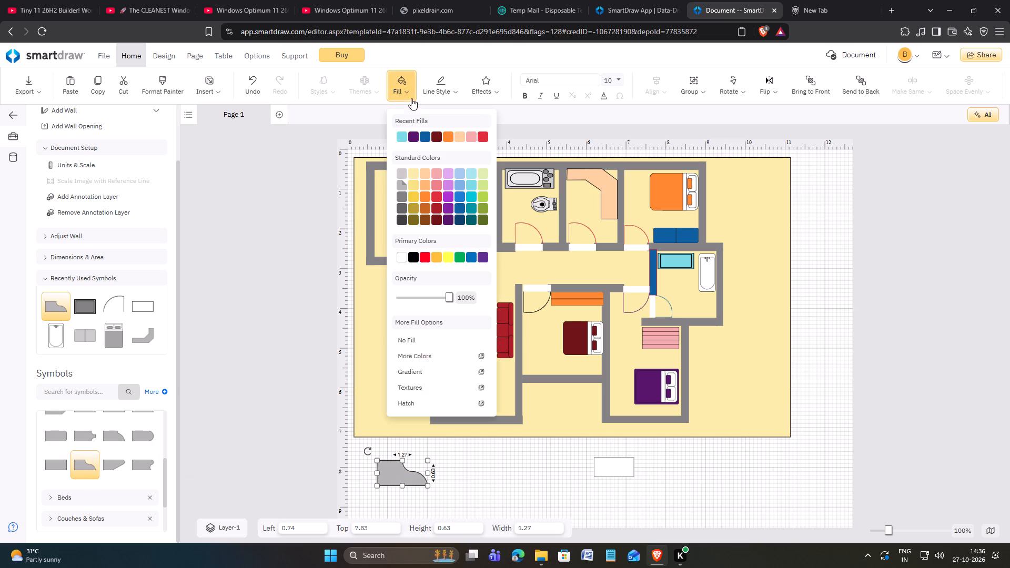
click(439, 257)
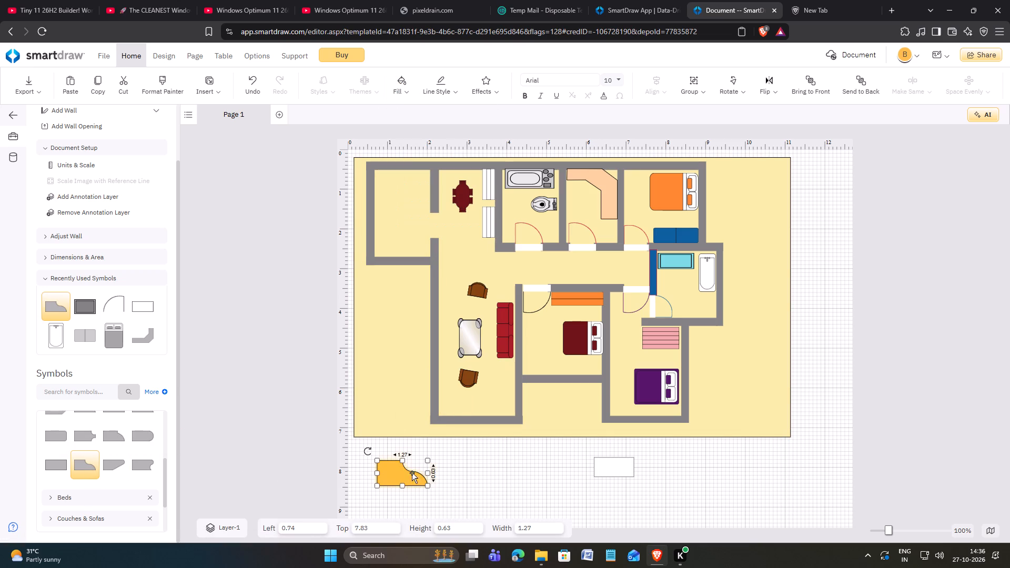
Resize the Ogee Counter to 1.47 wide by 0.38 high and fit it along the upper-left room's bottom wall, at left 0.61, top 2.35.
drag(379, 460, 390, 476)
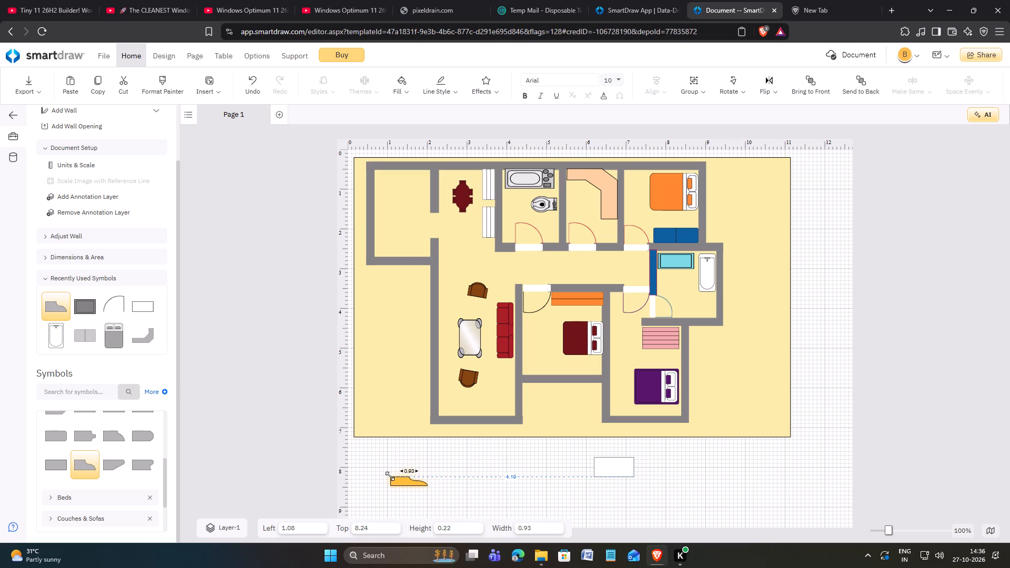
drag(390, 476, 390, 471)
drag(405, 478, 389, 365)
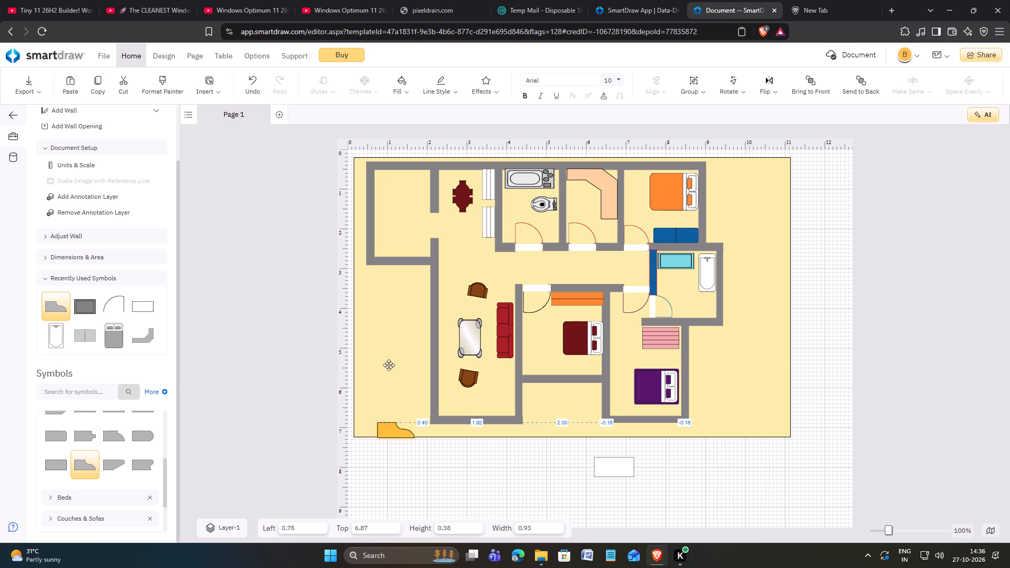
drag(389, 365, 390, 250)
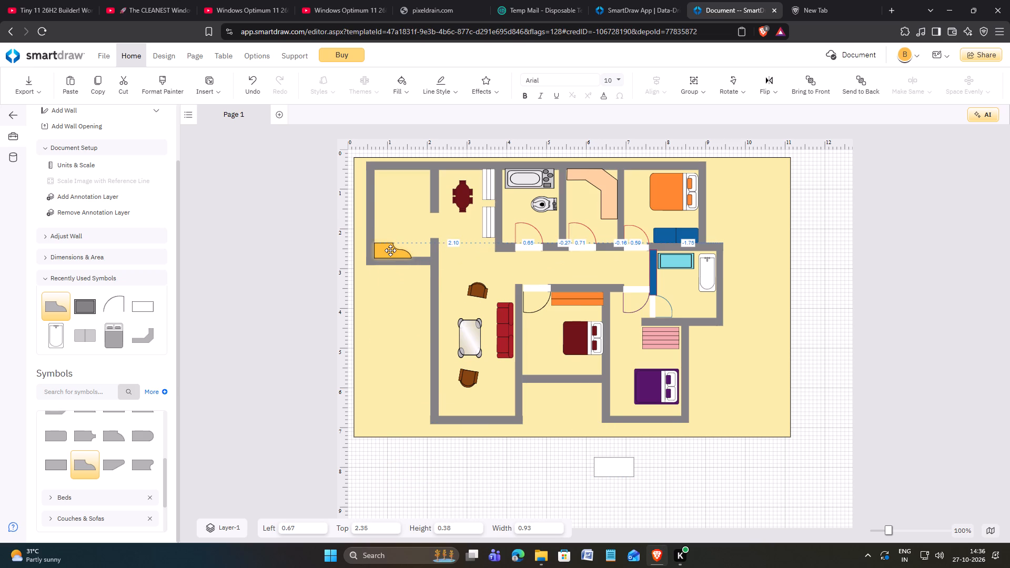
drag(390, 250, 390, 248)
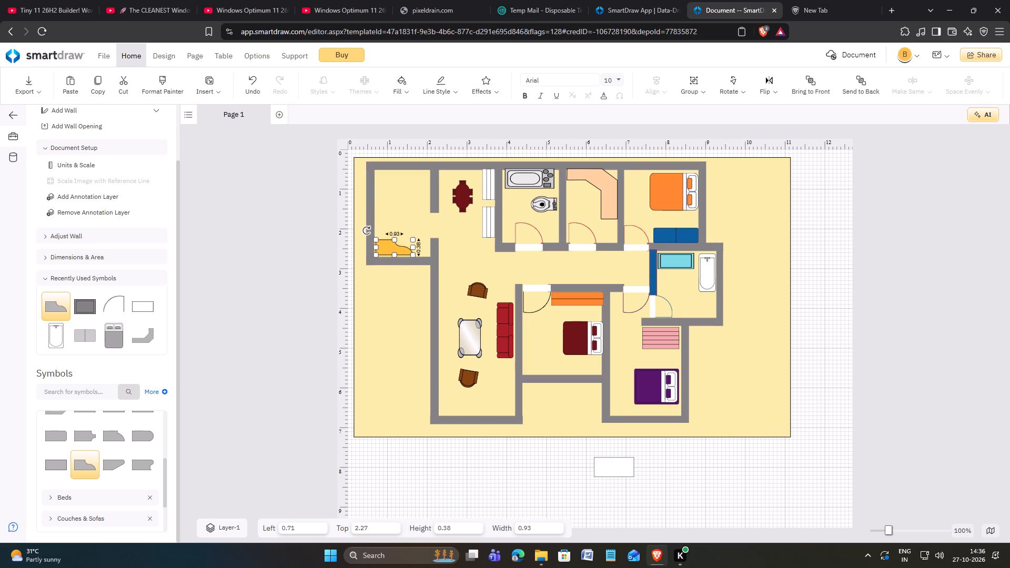
drag(412, 247, 428, 248)
click(414, 251)
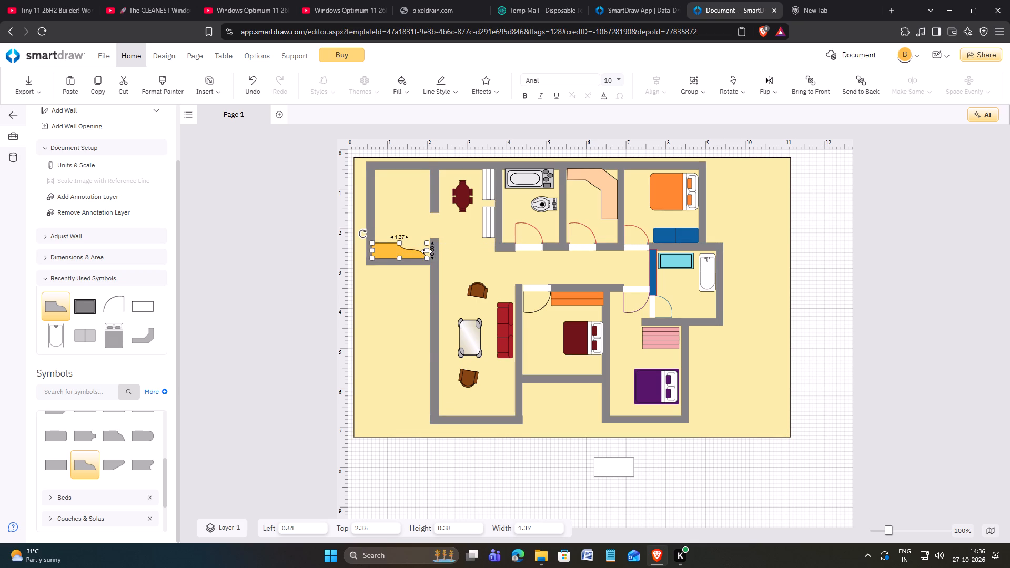
click(427, 251)
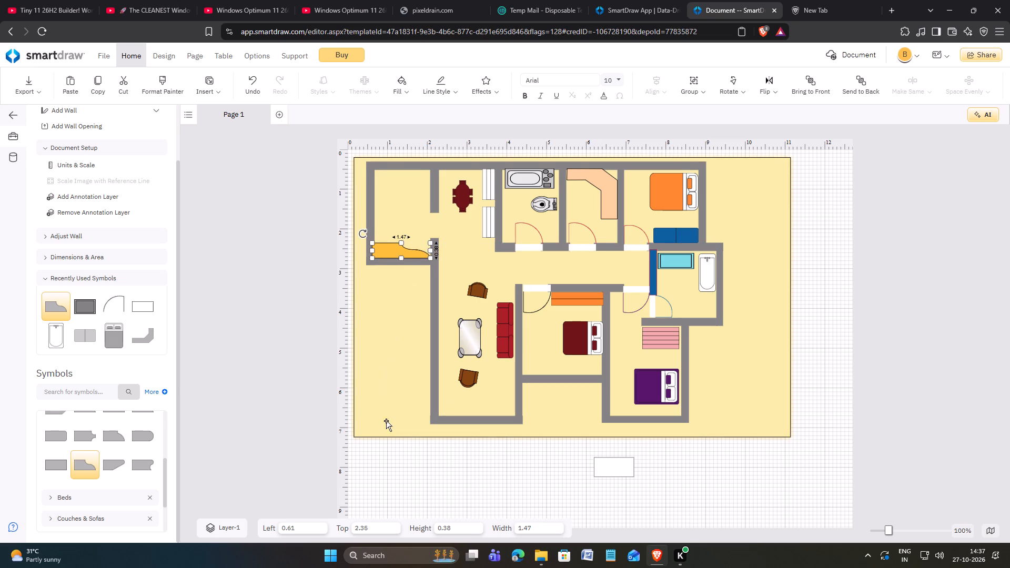
click(426, 473)
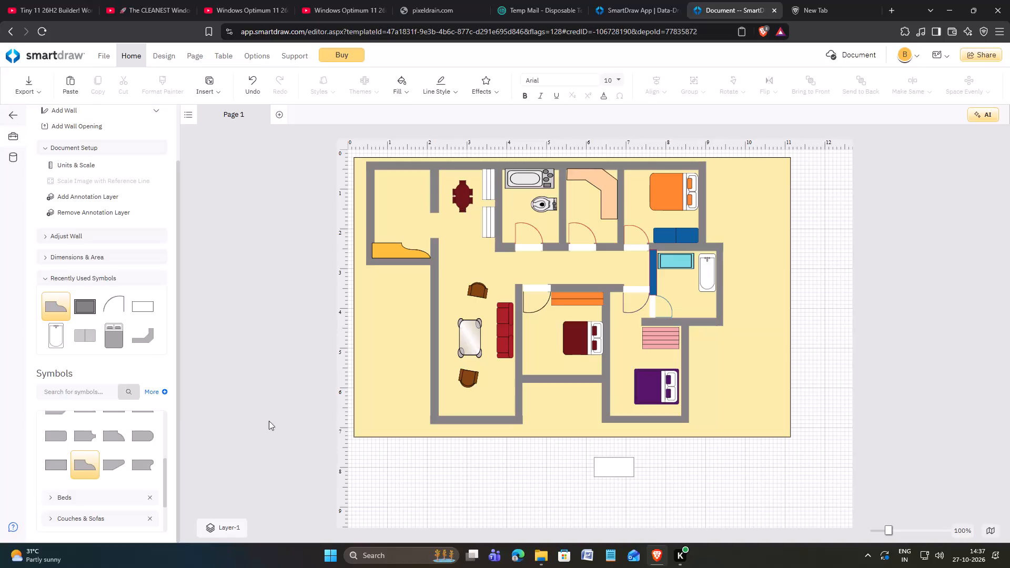
Insert the rounded-corner counter from Countertops, rotate it 90° counterclockwise and place it against the upper-left room's left wall, above the Ogee Counter.
scroll(125, 454, up, 2)
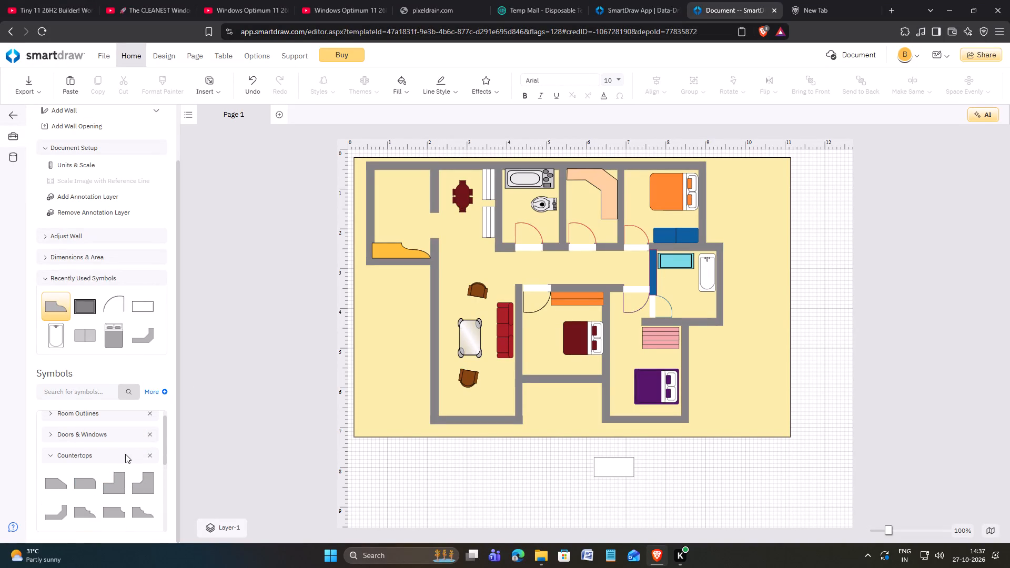
drag(88, 484, 330, 242)
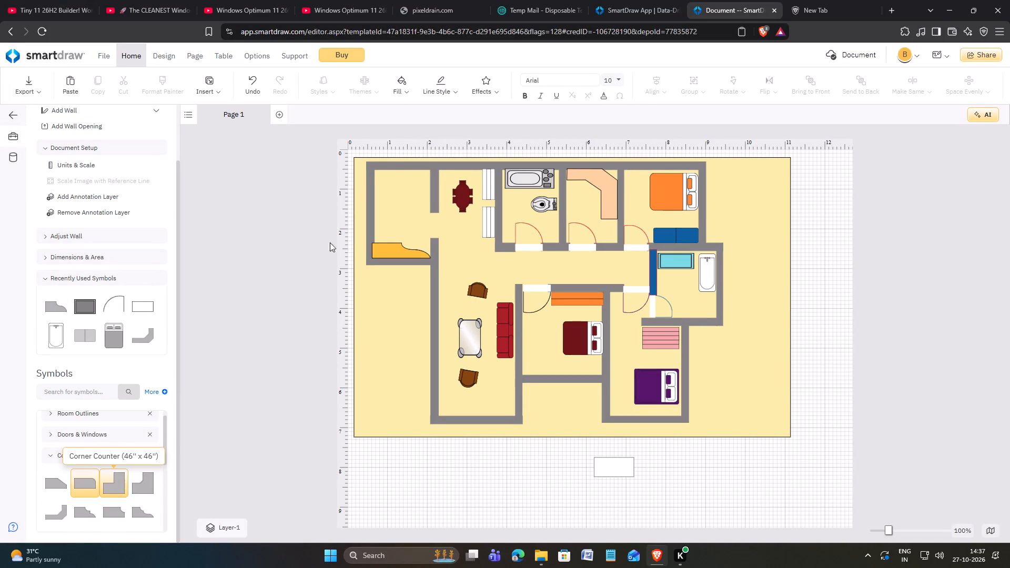
drag(330, 242, 402, 199)
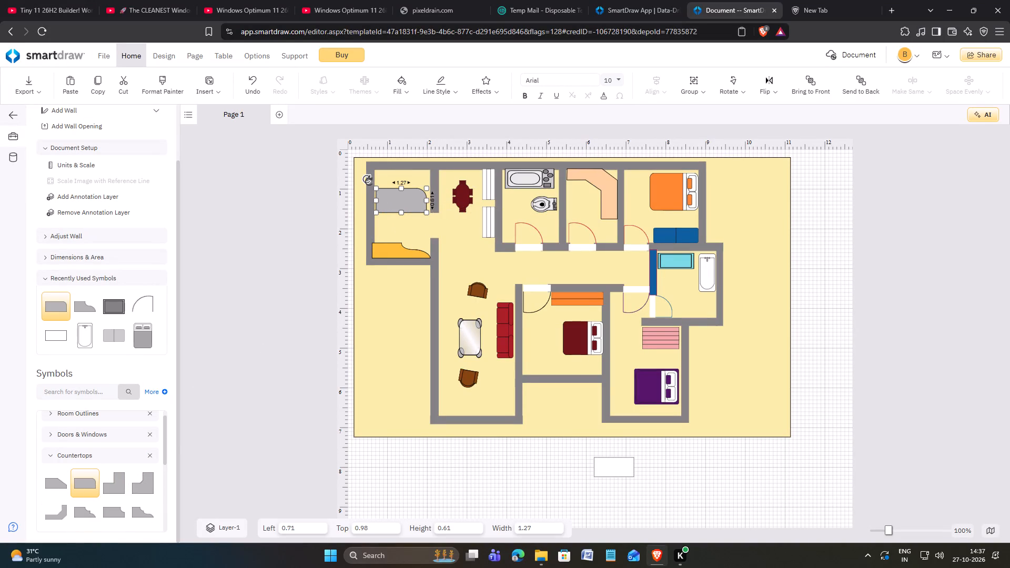
drag(368, 181, 388, 222)
drag(402, 214, 387, 232)
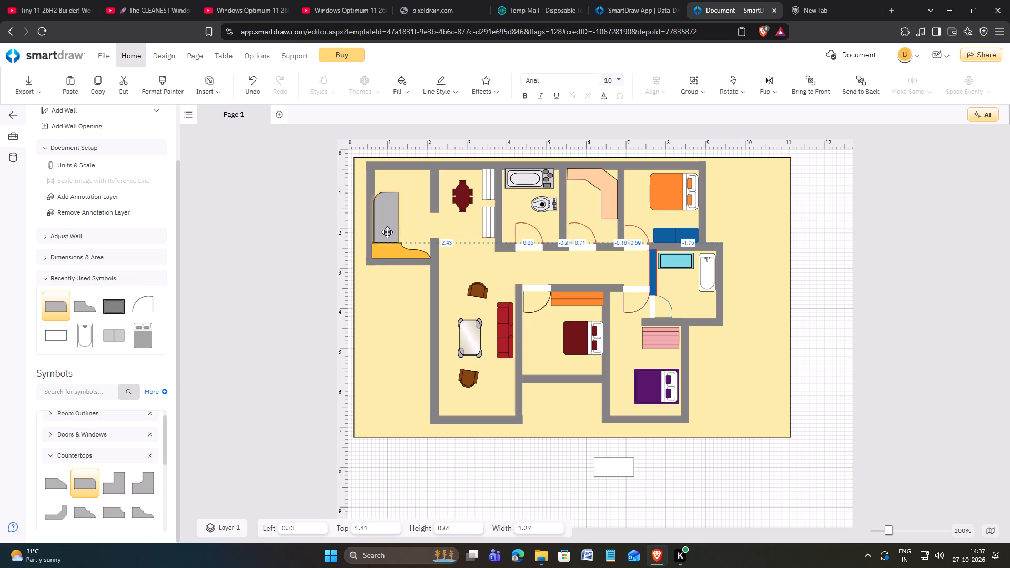
drag(387, 232, 387, 232)
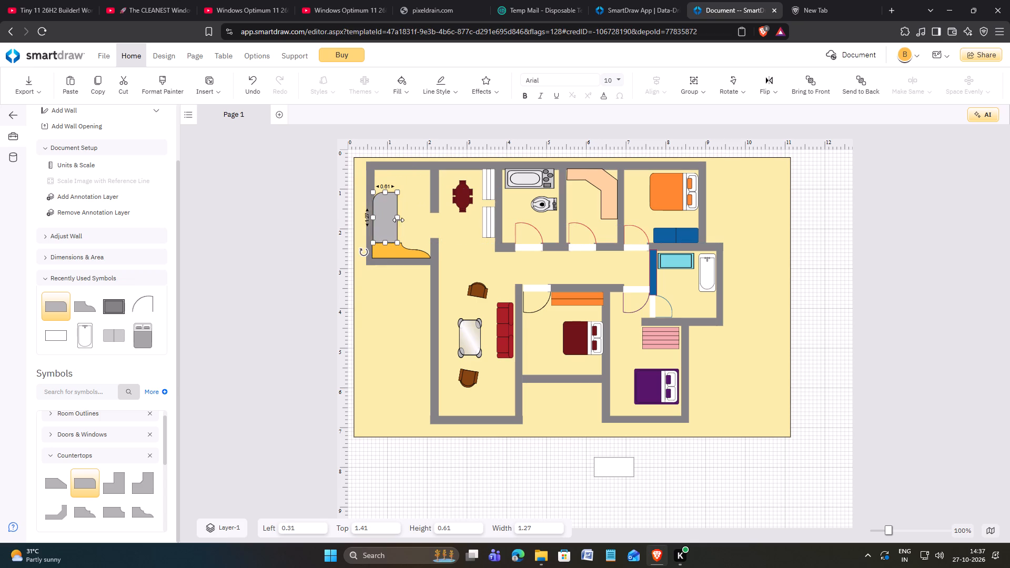
Resize the rotated counter to width 1.84 and height 0.72 so it reaches the upper-left room's top wall.
click(397, 219)
drag(387, 192, 391, 169)
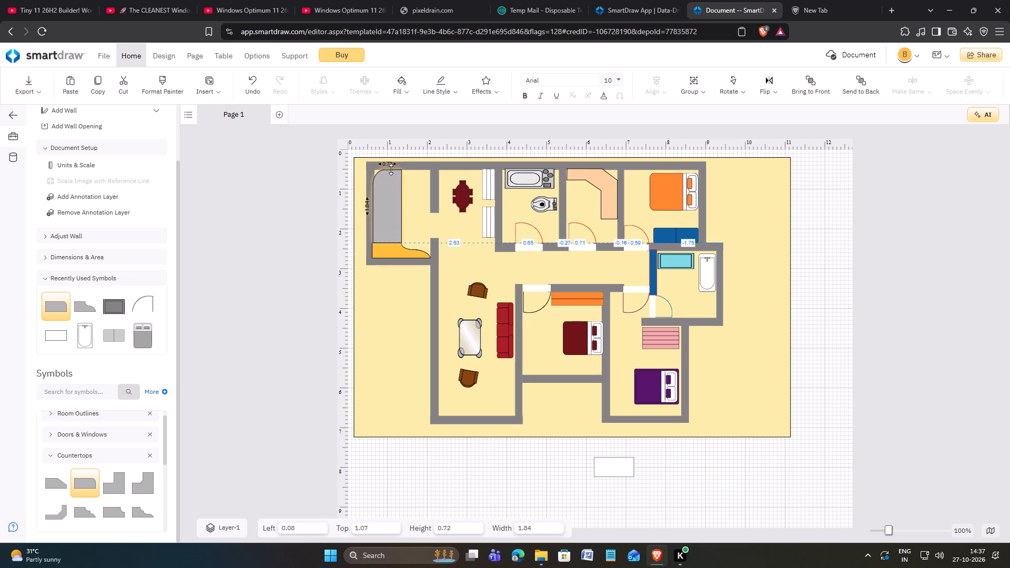
drag(391, 169, 391, 165)
drag(391, 165, 392, 171)
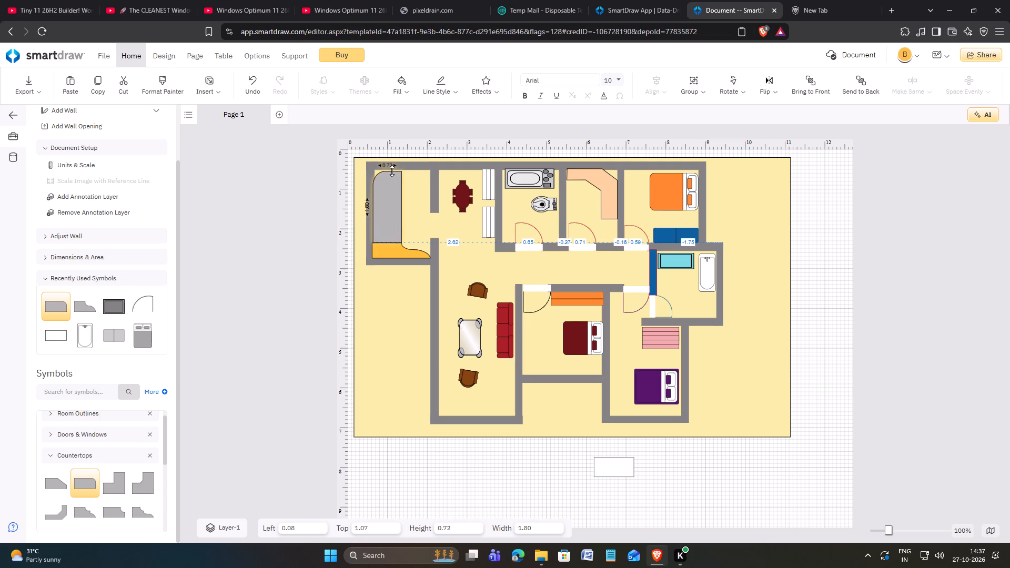
drag(392, 171, 392, 170)
Fill the rounded-corner counter with the same amber yellow as the Ogee Counter.
click(403, 92)
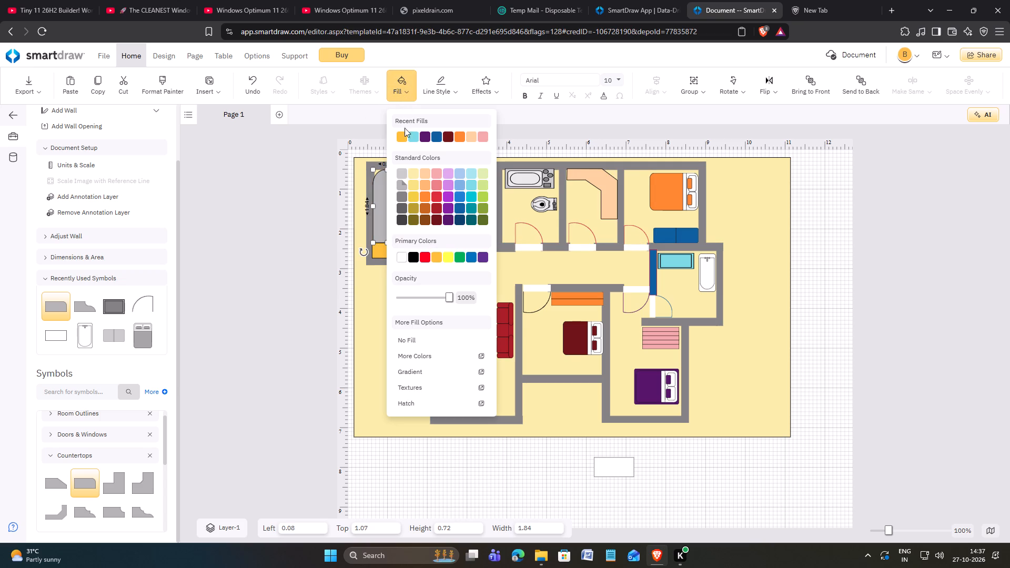
click(400, 138)
Set the outlines of both the rounded-corner counter and the Ogee Counter to the same amber yellow.
click(439, 95)
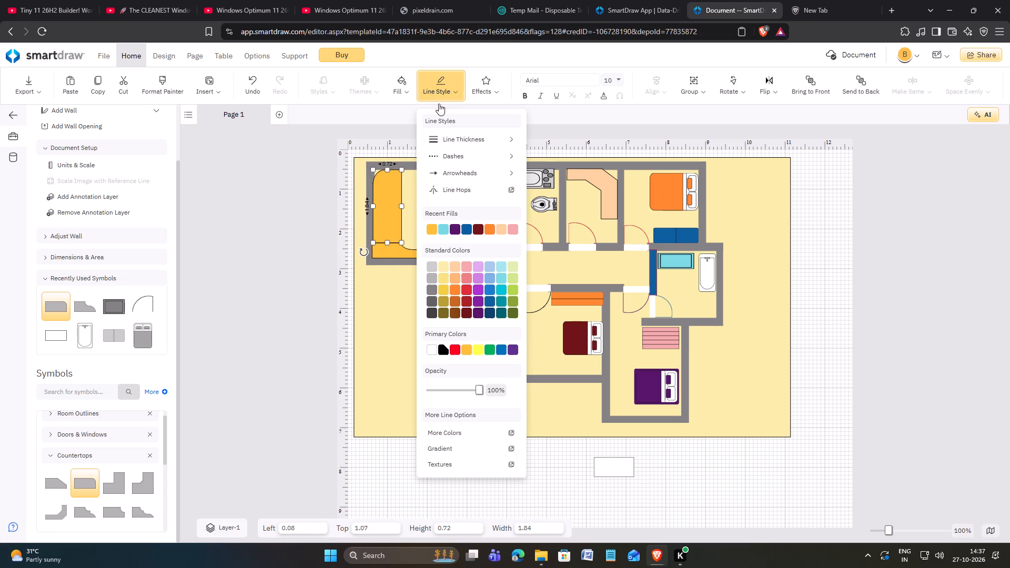
click(432, 226)
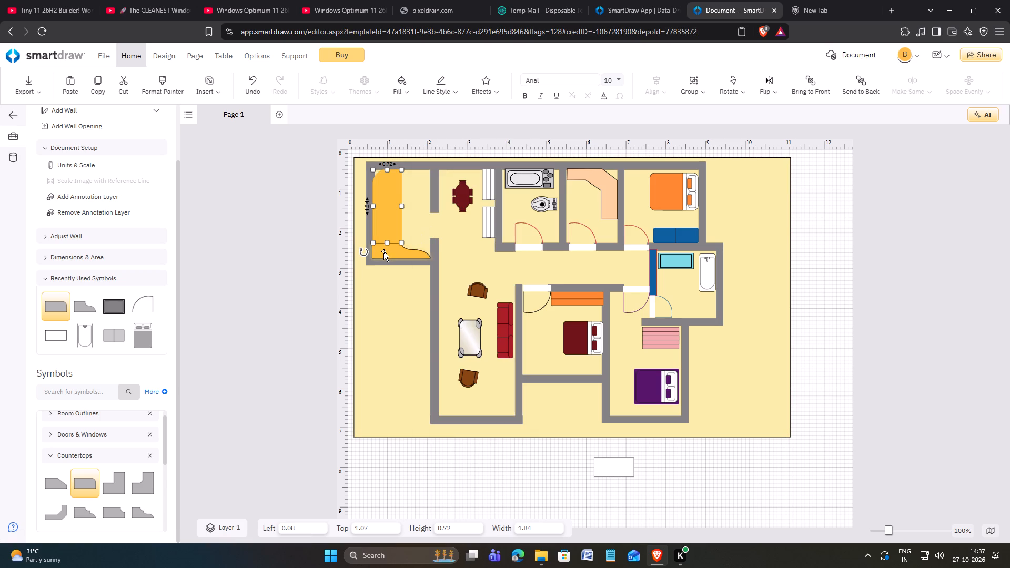
click(383, 251)
click(437, 92)
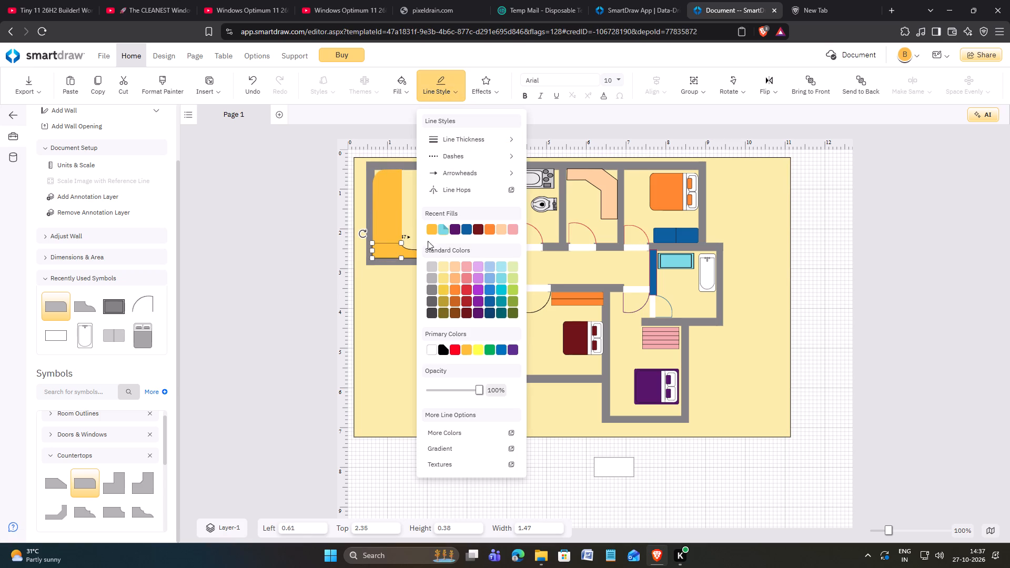
click(429, 231)
click(471, 465)
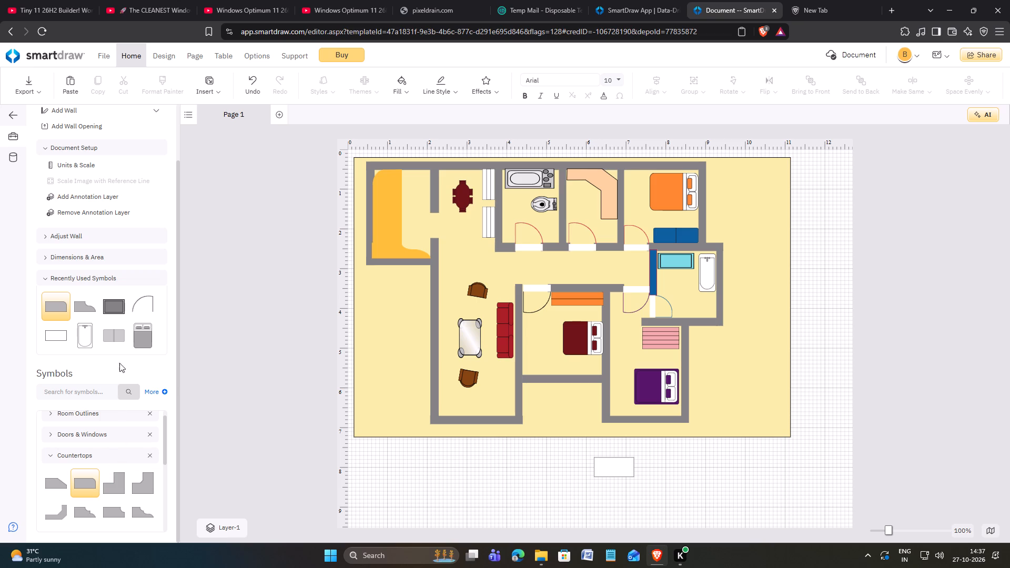
Insert the tufted chair with footrest from the Couches & Sofas symbols below the floor plan, at left 1.36, top 7.59.
scroll(99, 462, down, 1)
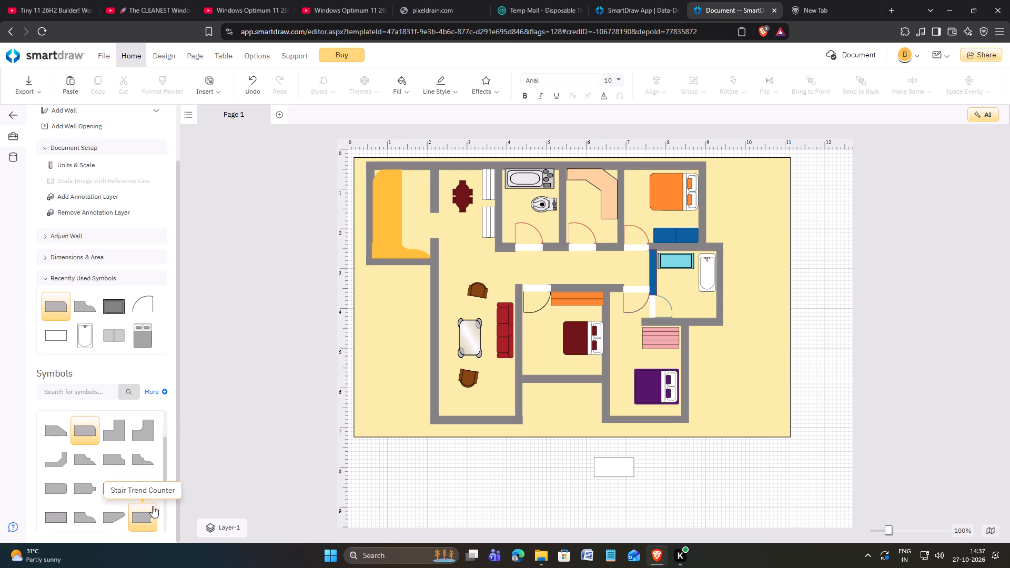
scroll(133, 503, down, 2)
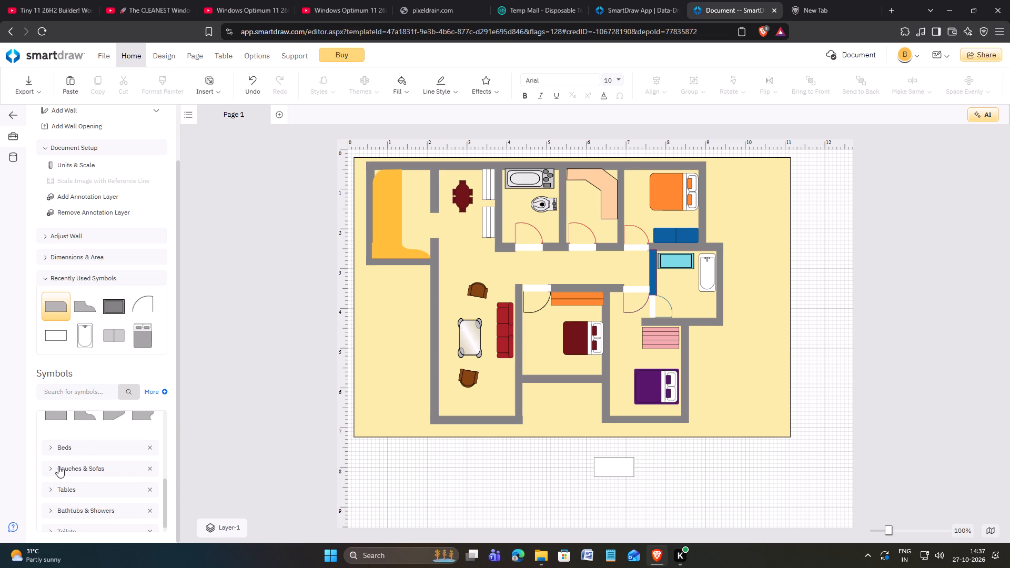
scroll(59, 481, down, 1)
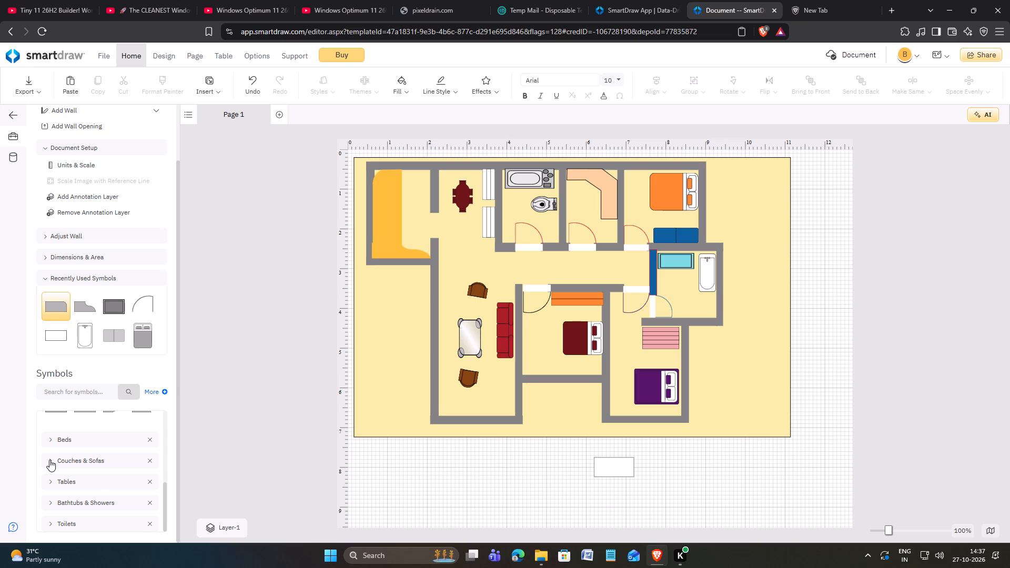
click(49, 460)
scroll(108, 468, down, 3)
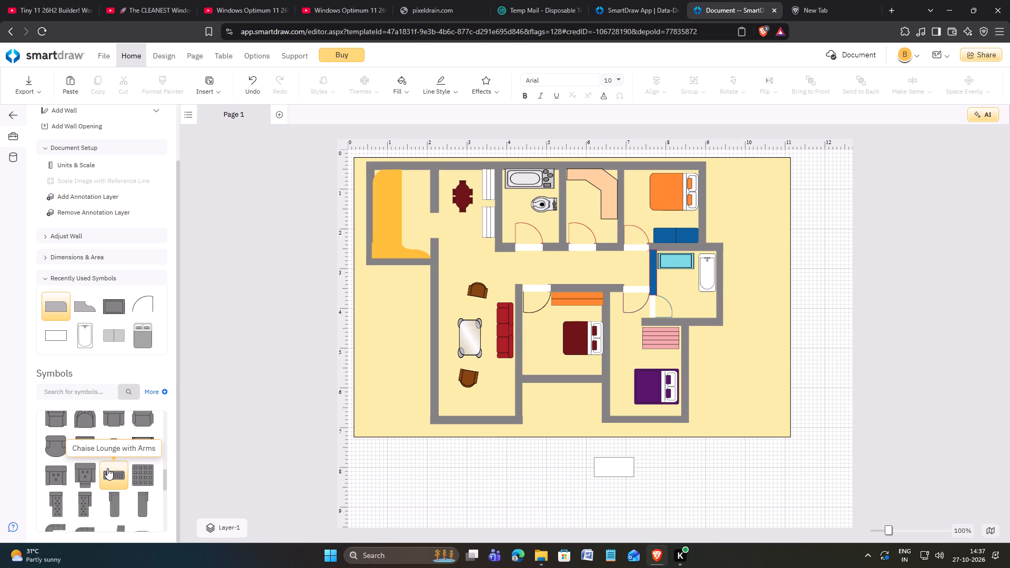
scroll(107, 468, down, 1)
scroll(127, 451, up, 1)
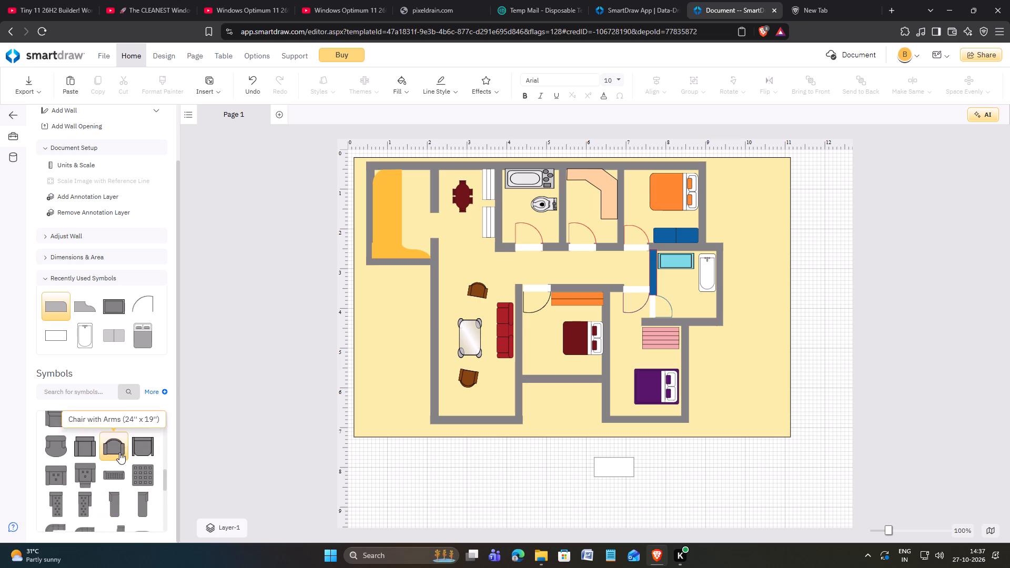
drag(89, 476, 433, 472)
drag(83, 475, 425, 478)
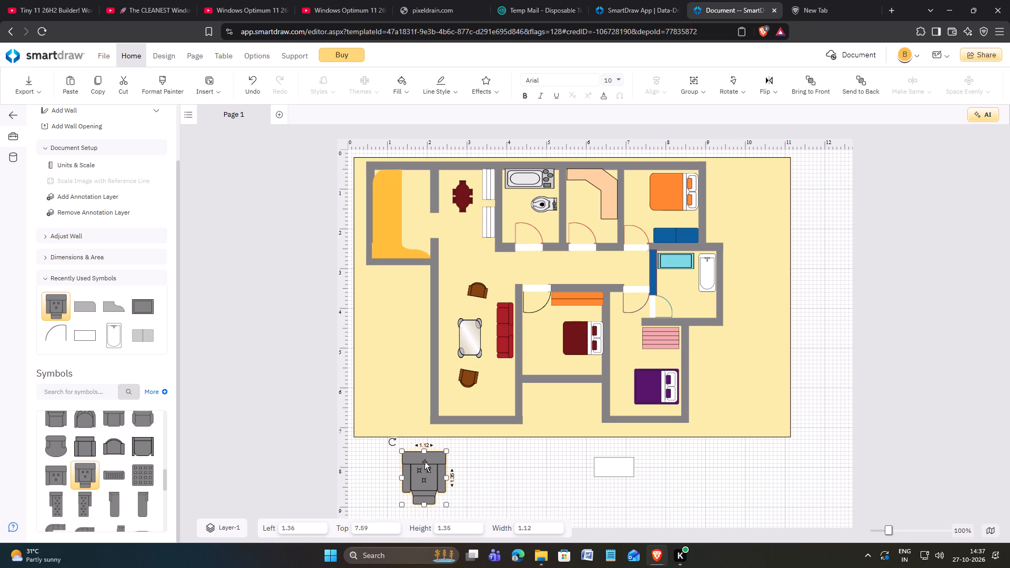
Fill the new tufted chair with the lightest standard gray.
click(415, 93)
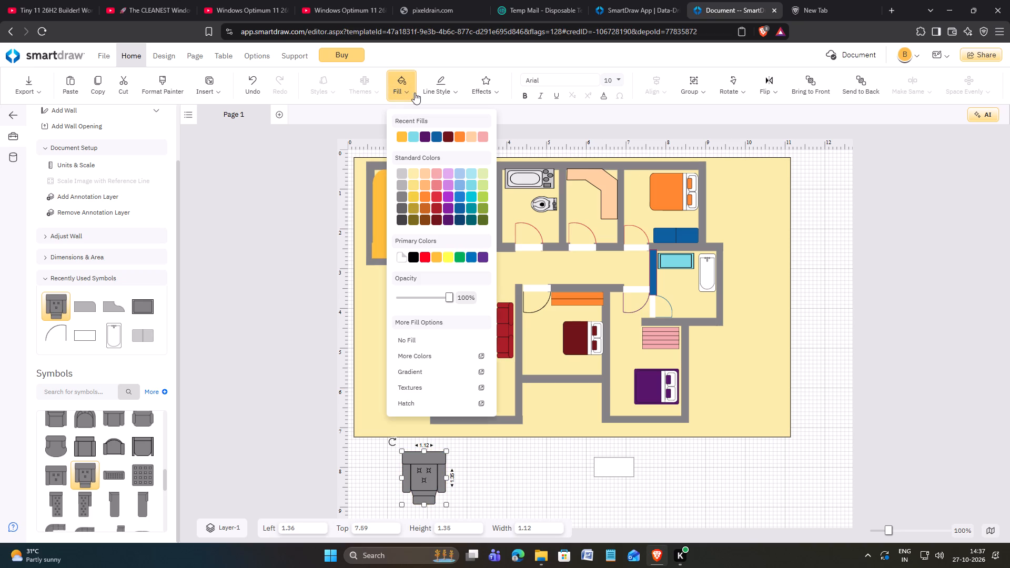
click(403, 174)
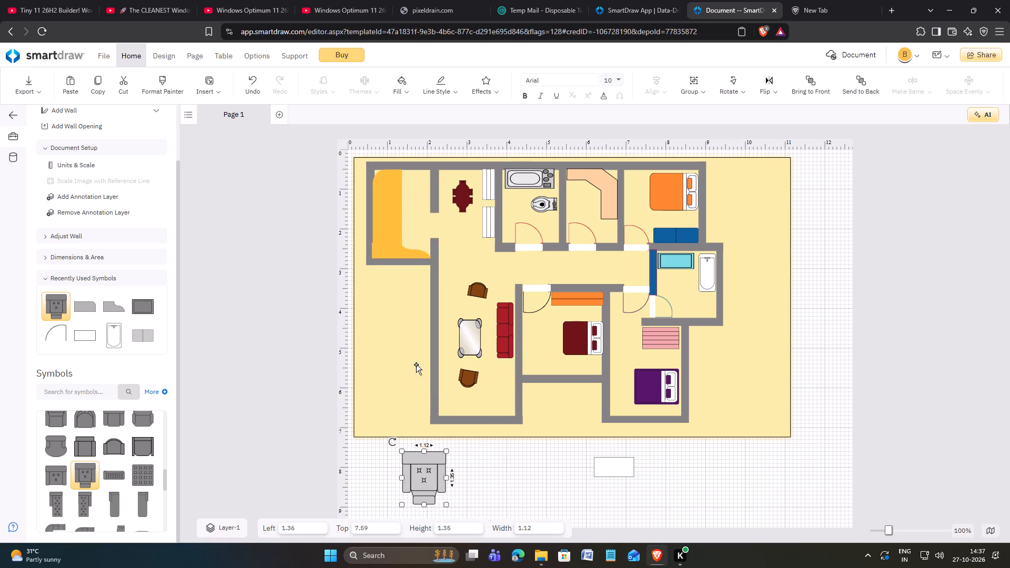
Resize the light gray chair to 0.51 wide by 0.47 high.
drag(446, 451, 429, 490)
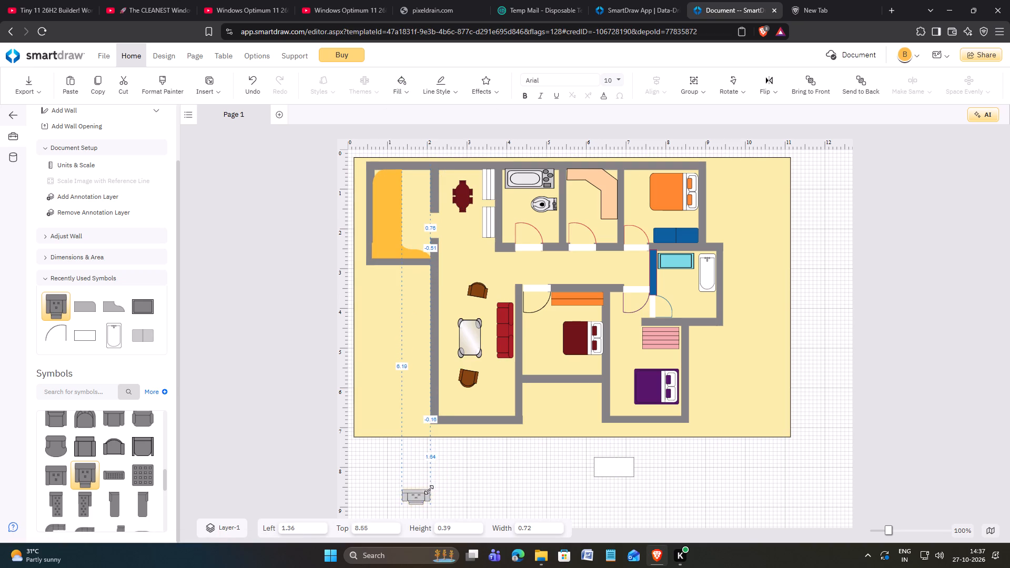
drag(429, 490, 422, 486)
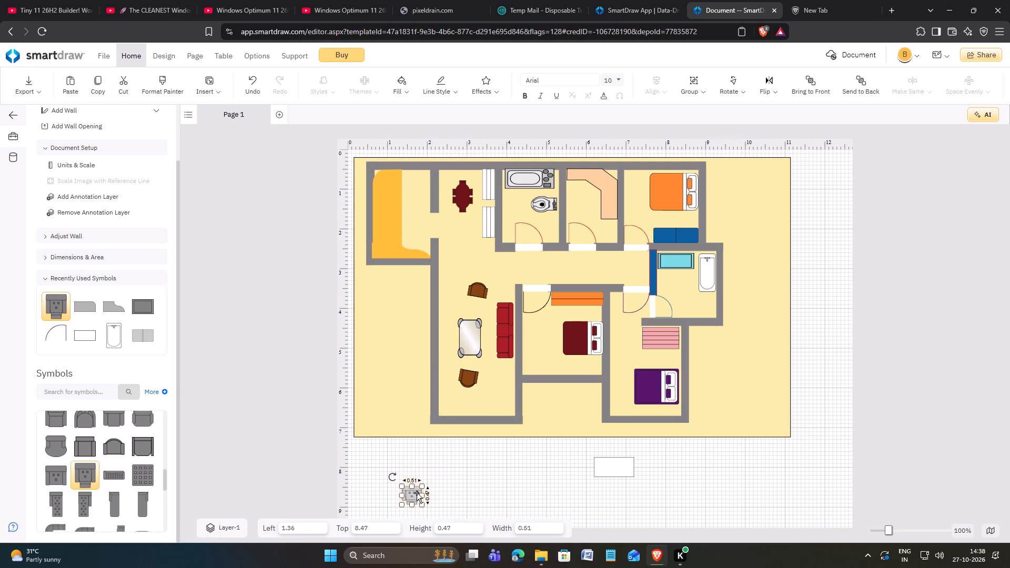
Move the gray chair into the upper-left room beside the counter, at left 1.48, top 0.71, and tilt it slightly clockwise.
drag(417, 493, 420, 183)
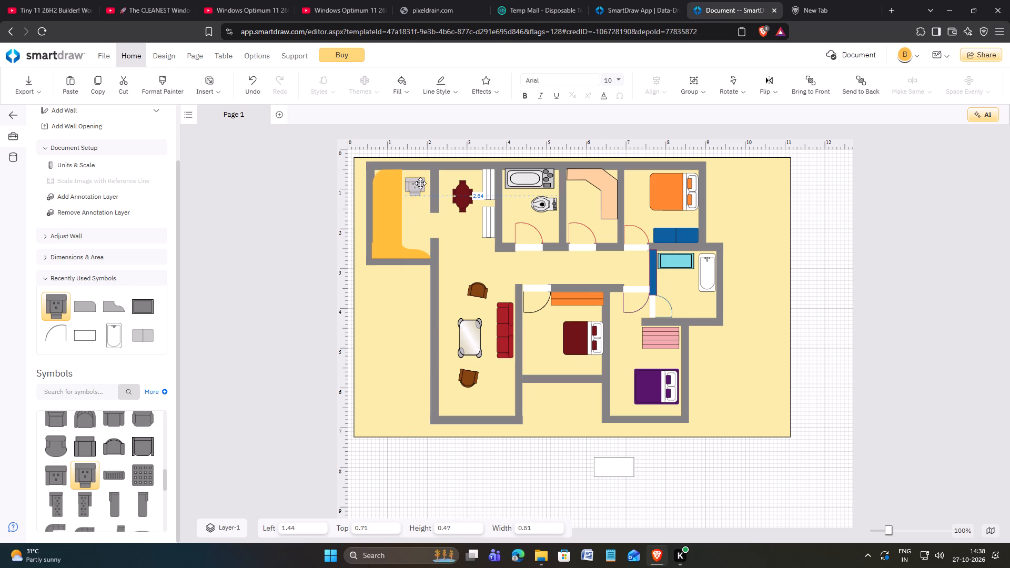
drag(420, 183, 421, 183)
drag(399, 168, 401, 163)
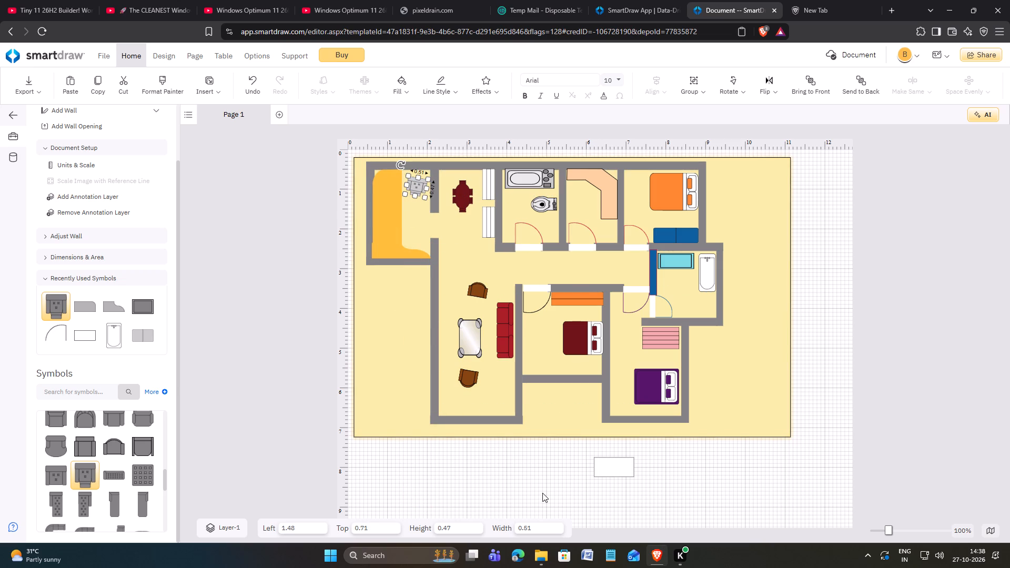
click(499, 484)
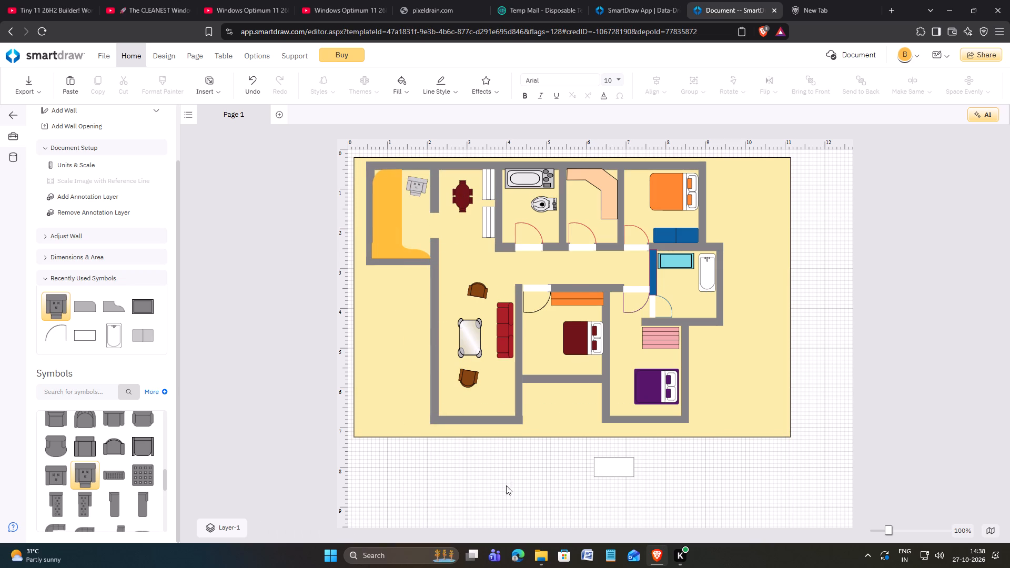